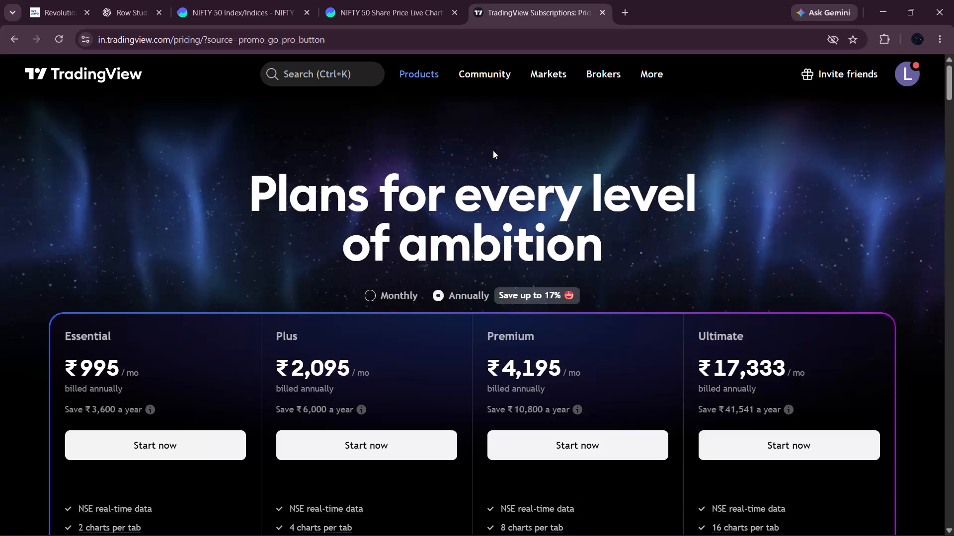
Open the chart of the Nifty 50 Index on NSE from the symbol search.
{"action": "left_click", "coordinate": [350, 63]}
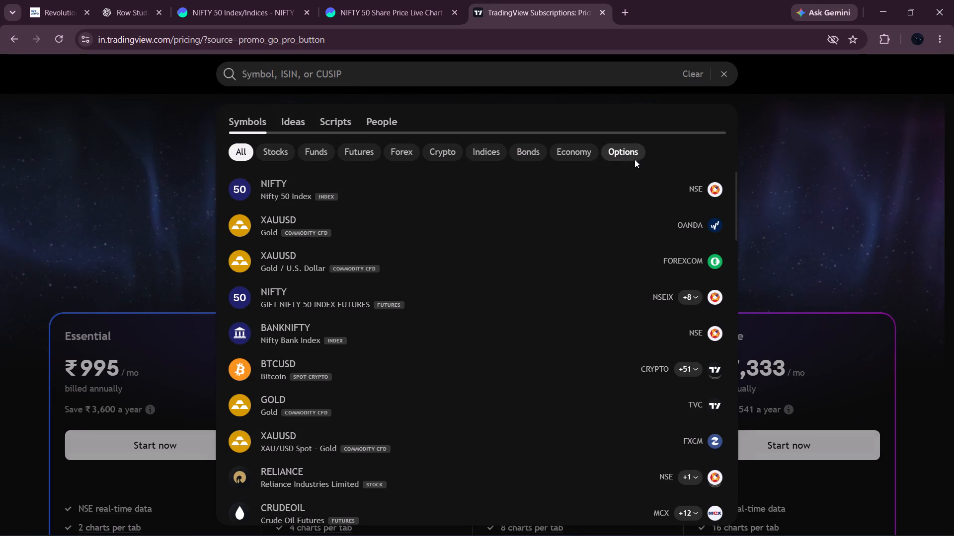
{"action": "left_click", "coordinate": [623, 187]}
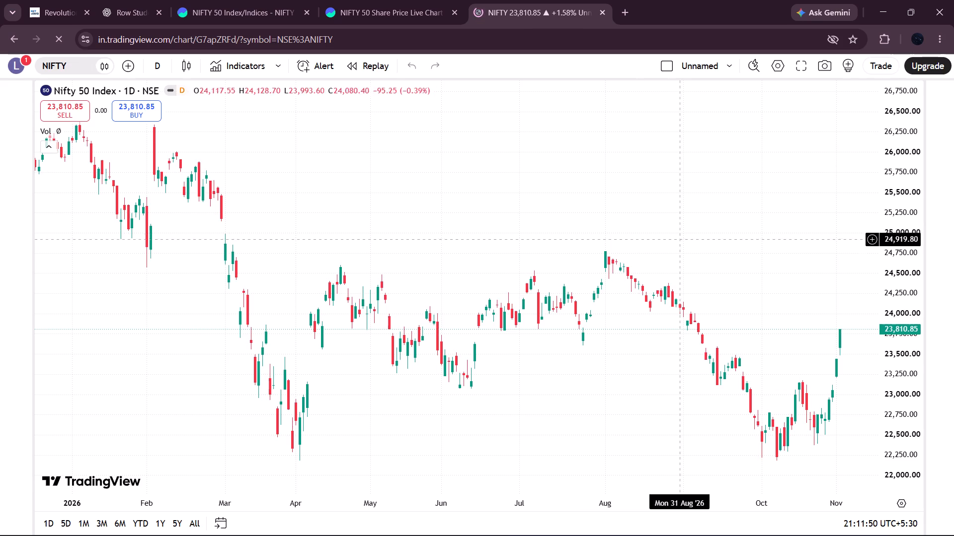
Dismiss the detailed chart values tip and the AI Copilot promotion on the NIFTY chart.
{"action": "left_click_drag", "start_coordinate": [692, 247], "coordinate": [291, 201]}
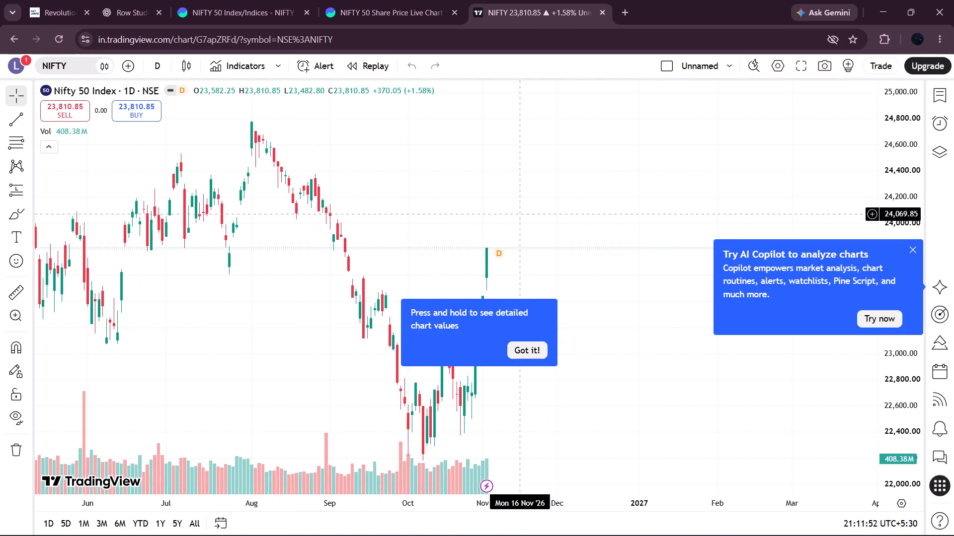
{"action": "left_click", "coordinate": [523, 348]}
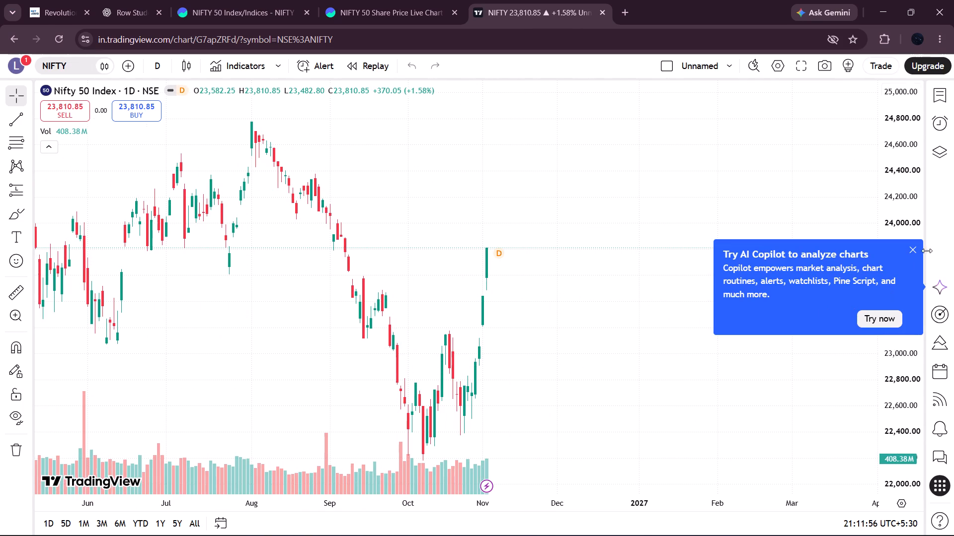
{"action": "left_click", "coordinate": [912, 250]}
Examine the delayed-data notice and the market status details of the NIFTY chart.
{"action": "left_click", "coordinate": [499, 252]}
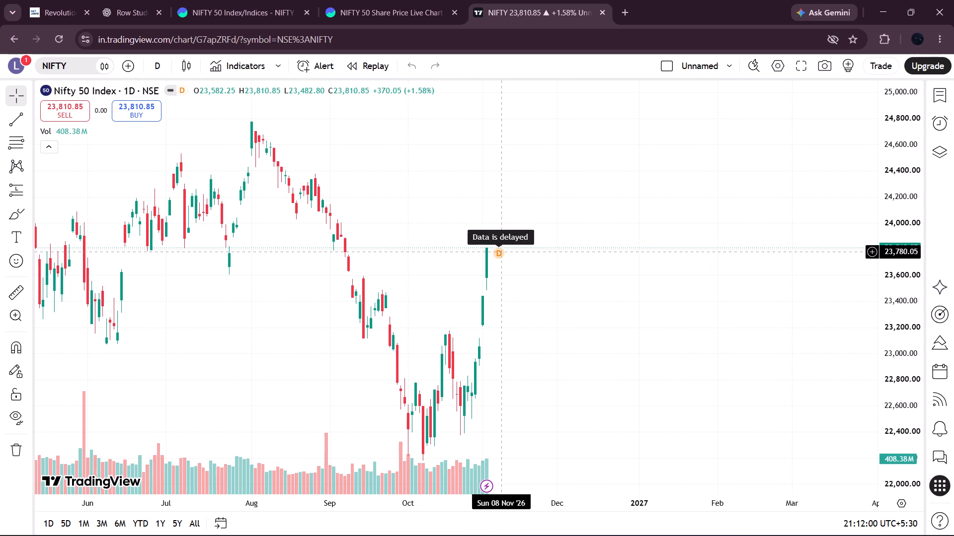
{"action": "left_click", "coordinate": [437, 228]}
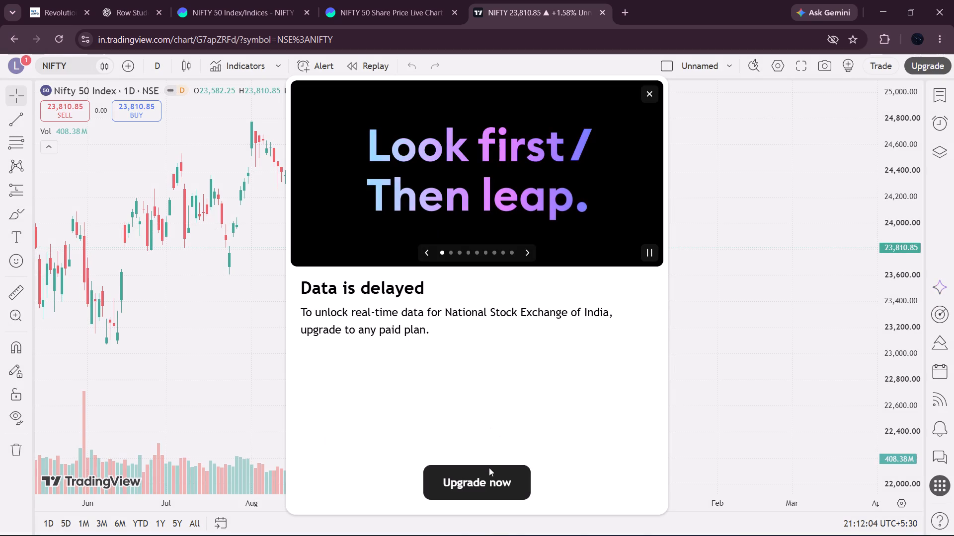
{"action": "left_click", "coordinate": [645, 89]}
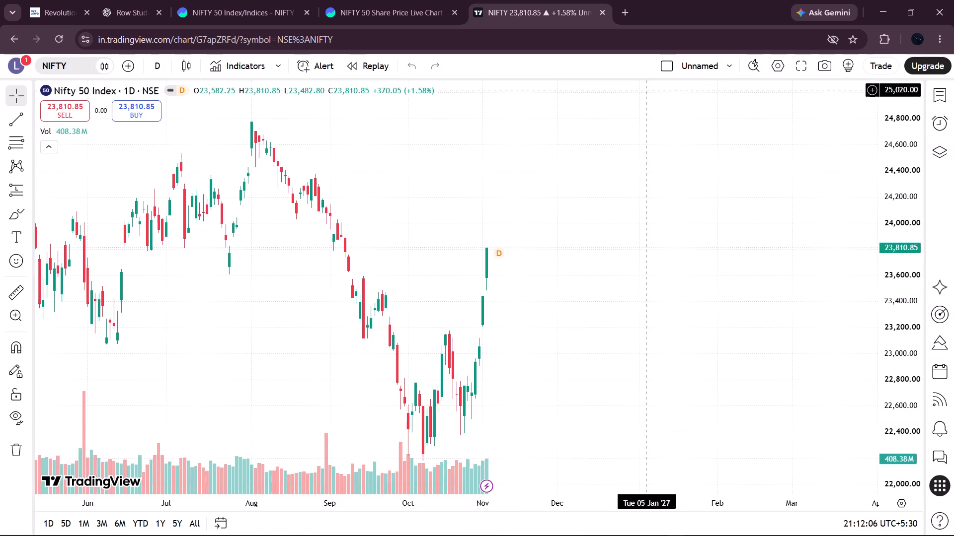
{"action": "left_click", "coordinate": [156, 65]}
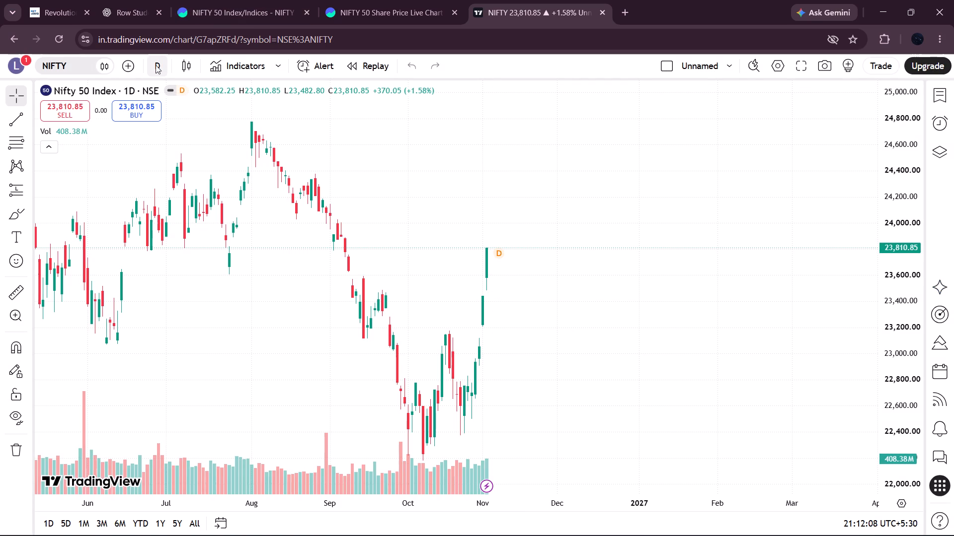
{"action": "left_click_drag", "start_coordinate": [117, 187], "coordinate": [170, 104]}
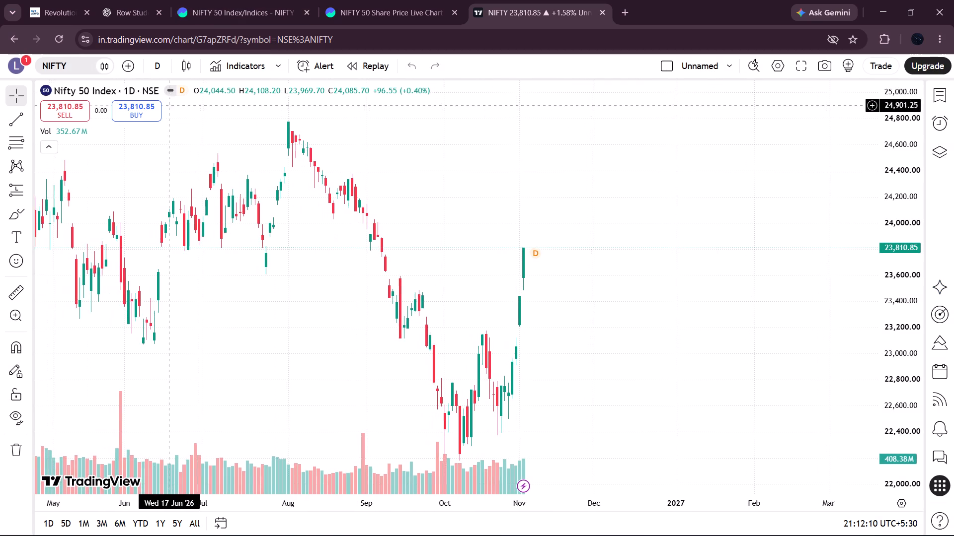
{"action": "left_click_drag", "start_coordinate": [170, 104], "coordinate": [174, 90]}
{"action": "left_click", "coordinate": [174, 90]}
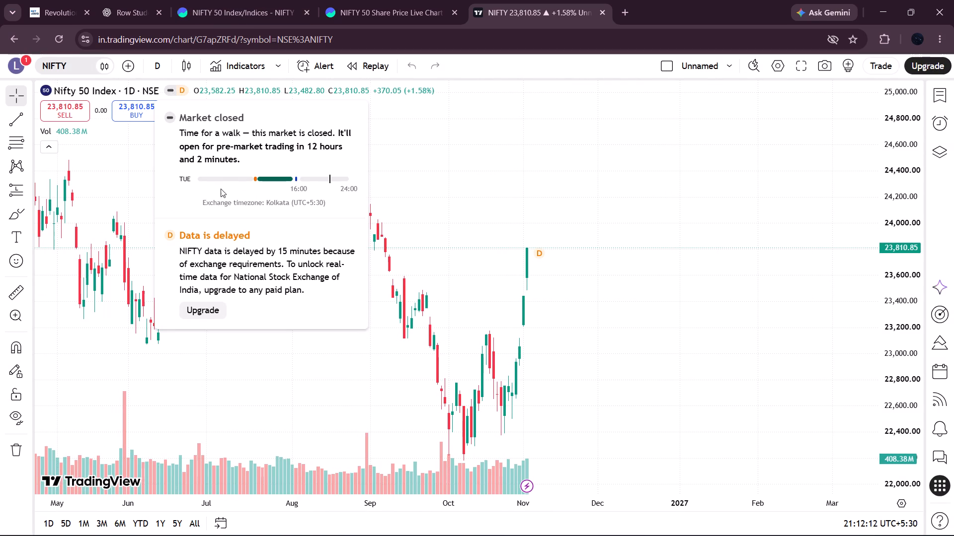
{"action": "left_click", "coordinate": [219, 180]}
{"action": "left_click_drag", "start_coordinate": [219, 180], "coordinate": [213, 262]}
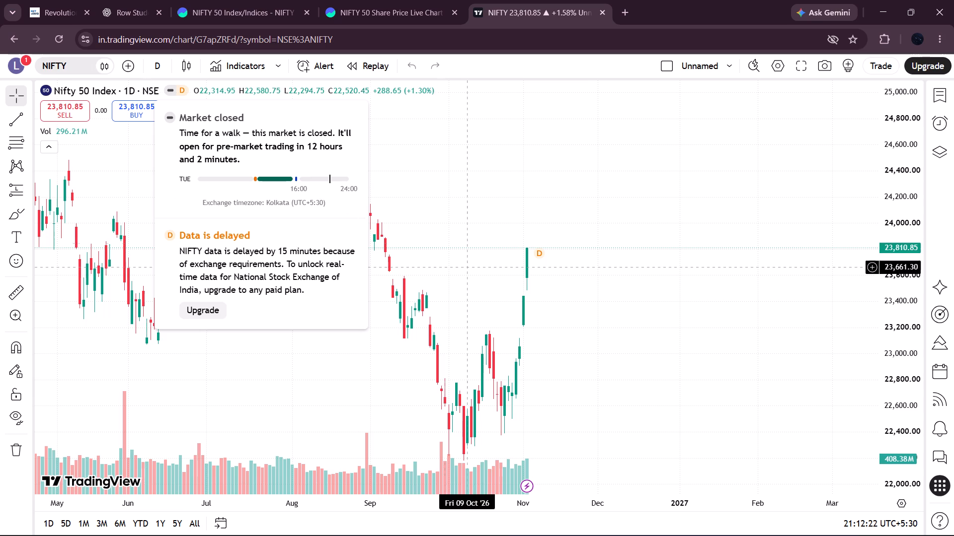
Look through the chart's list of available time zones as far as the UTC+5:30 entries.
{"action": "left_click", "coordinate": [876, 528]}
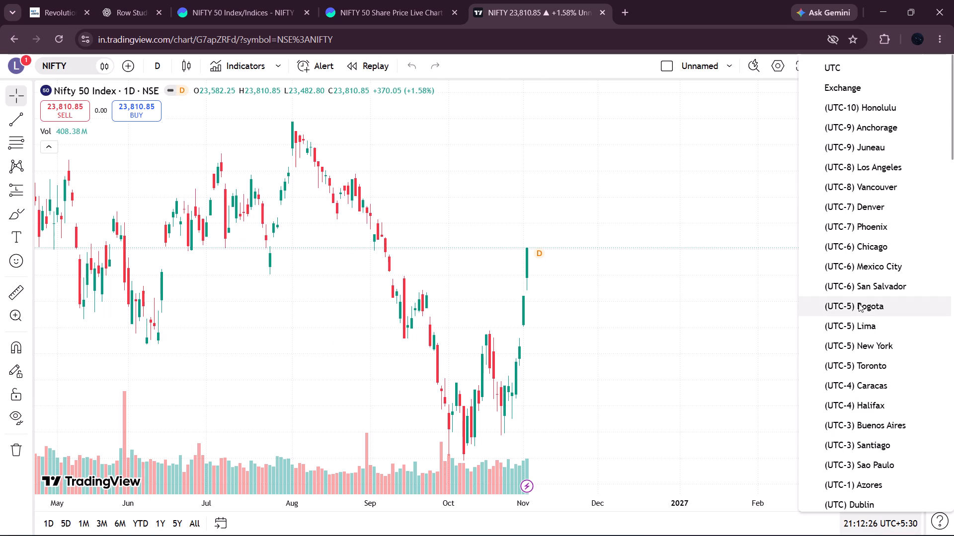
{"action": "scroll", "coordinate": [859, 303], "scroll_direction": "down", "scroll_amount": 1}
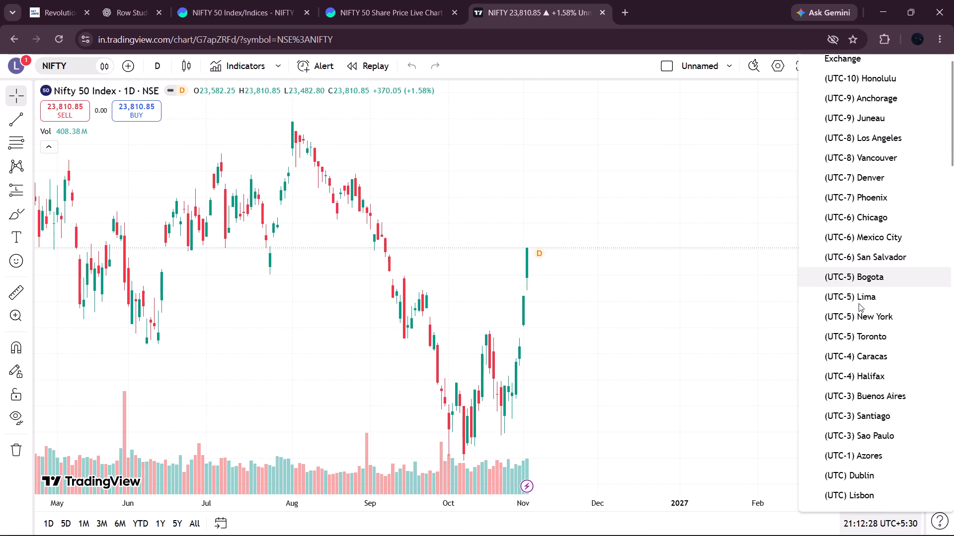
{"action": "scroll", "coordinate": [859, 303], "scroll_direction": "down", "scroll_amount": 3}
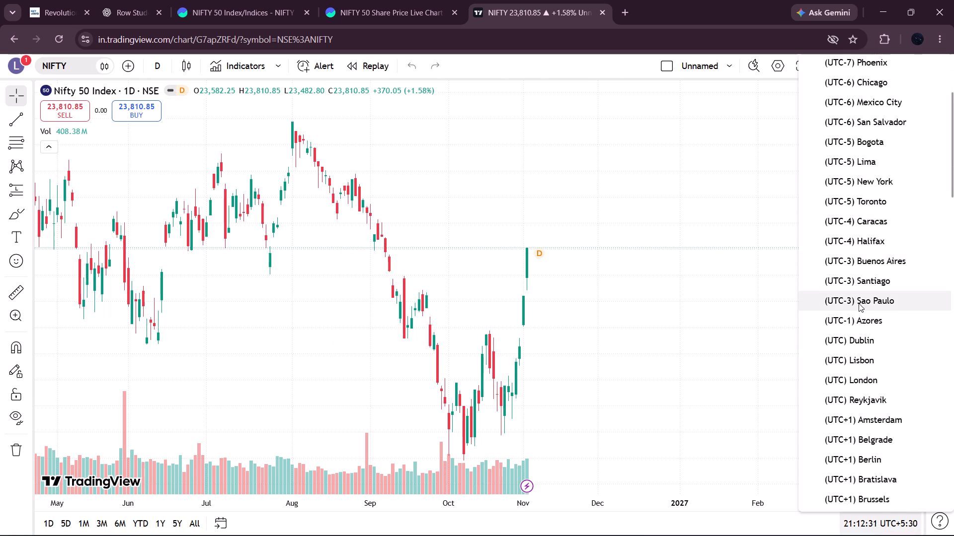
{"action": "scroll", "coordinate": [859, 303], "scroll_direction": "down", "scroll_amount": 4}
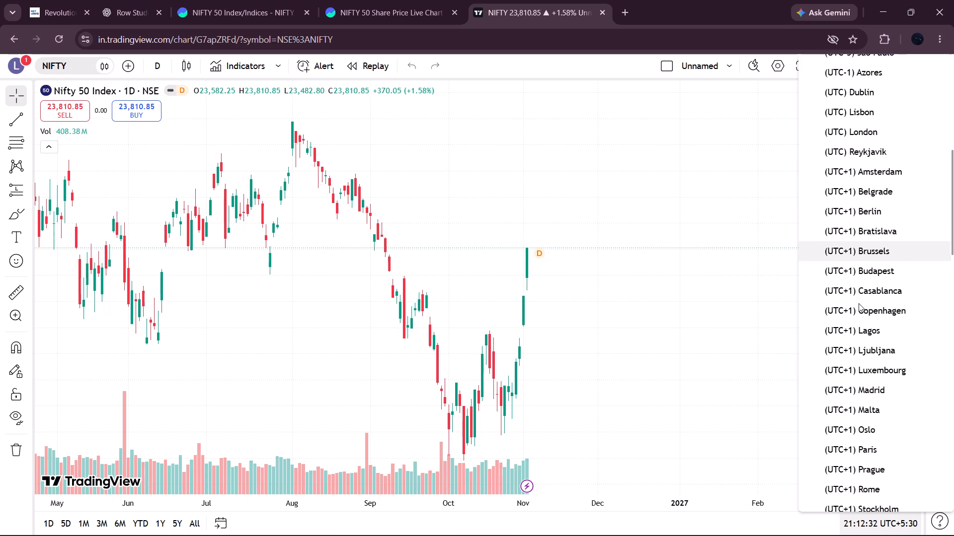
{"action": "scroll", "coordinate": [859, 303], "scroll_direction": "down", "scroll_amount": 6}
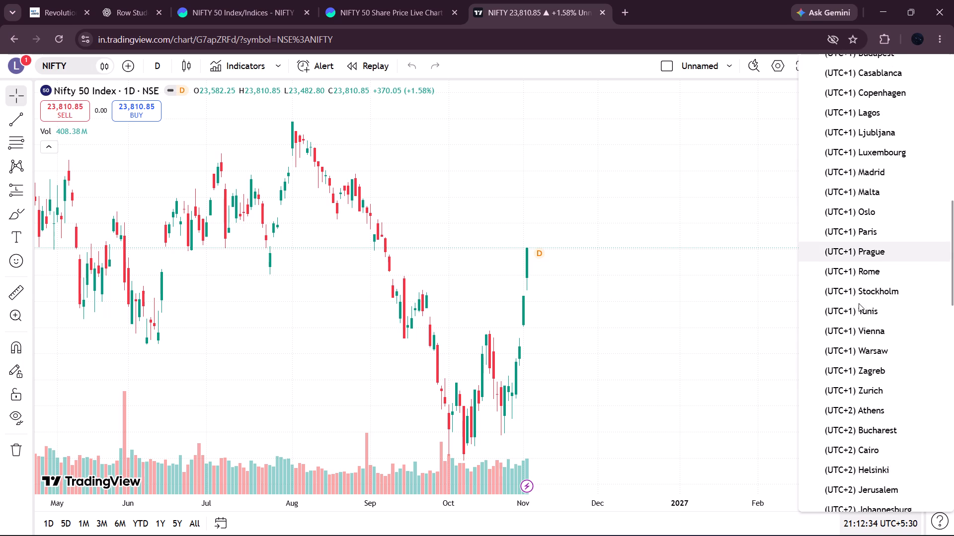
{"action": "scroll", "coordinate": [859, 303], "scroll_direction": "down", "scroll_amount": 3}
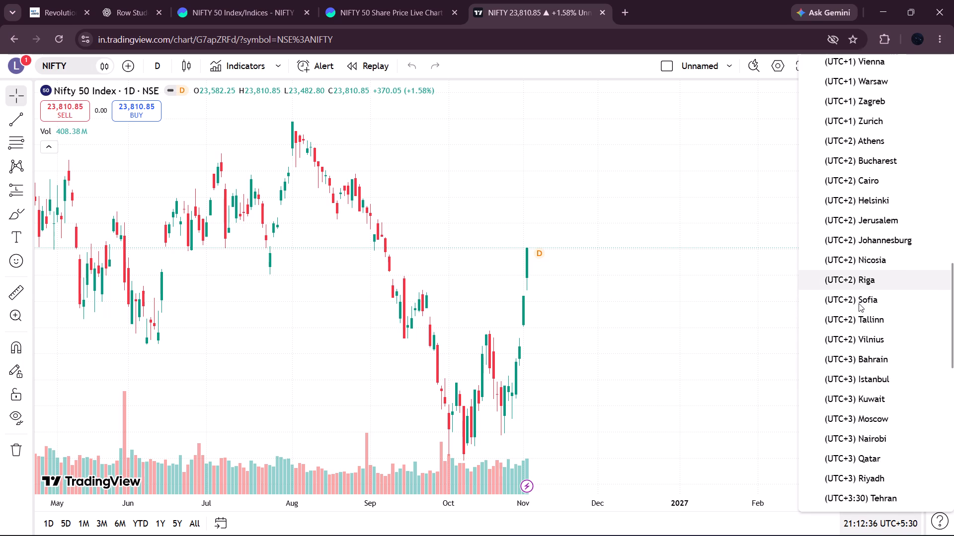
{"action": "scroll", "coordinate": [859, 303], "scroll_direction": "down", "scroll_amount": 2}
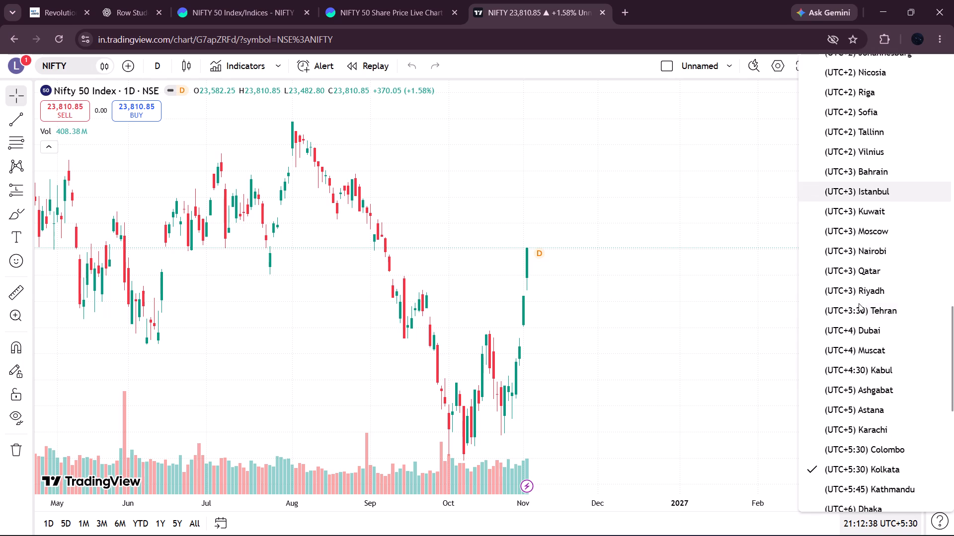
{"action": "scroll", "coordinate": [859, 303], "scroll_direction": "down", "scroll_amount": 1}
{"action": "left_click", "coordinate": [862, 310]}
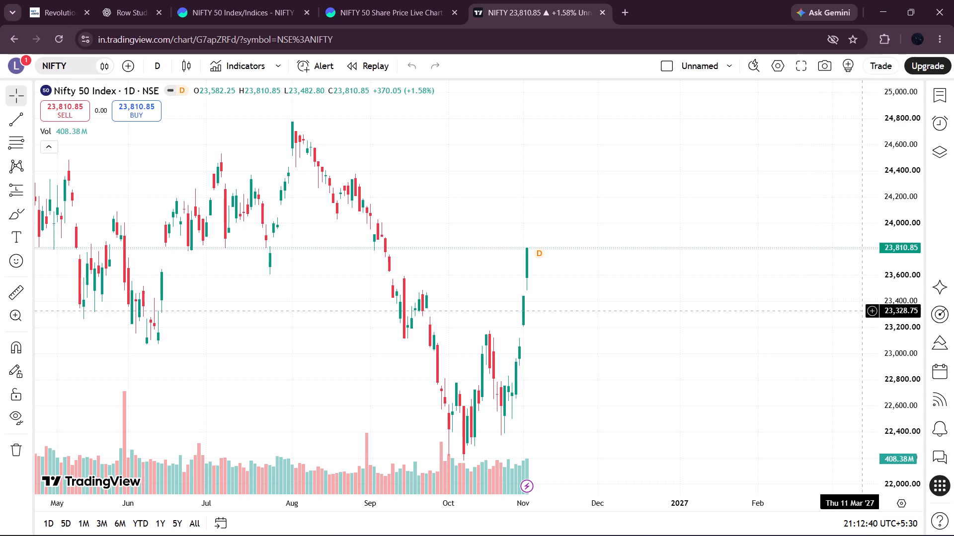
Set the NIFTY chart's time zone to Exchange and check the selection in the time zone list.
{"action": "left_click", "coordinate": [889, 523]}
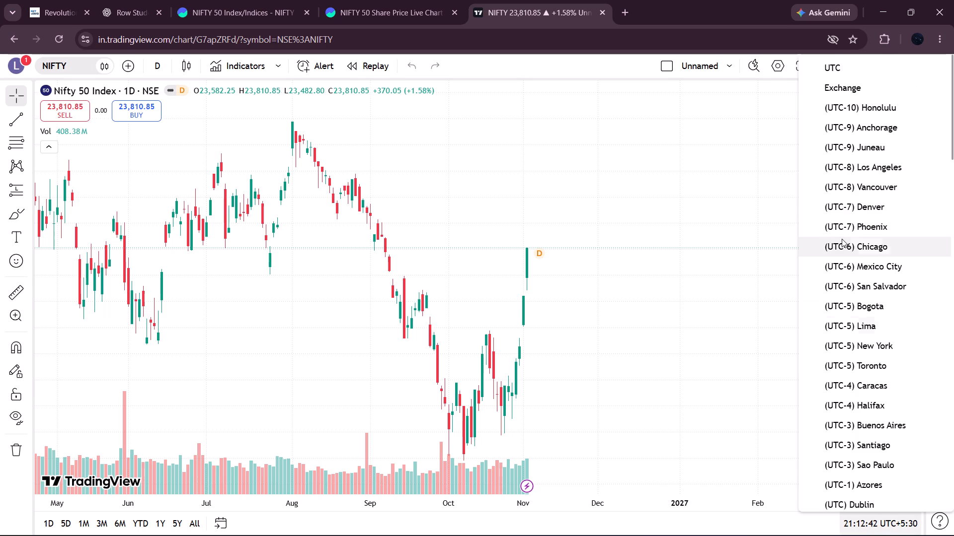
{"action": "scroll", "coordinate": [842, 239], "scroll_direction": "up", "scroll_amount": 9}
{"action": "left_click", "coordinate": [846, 88]}
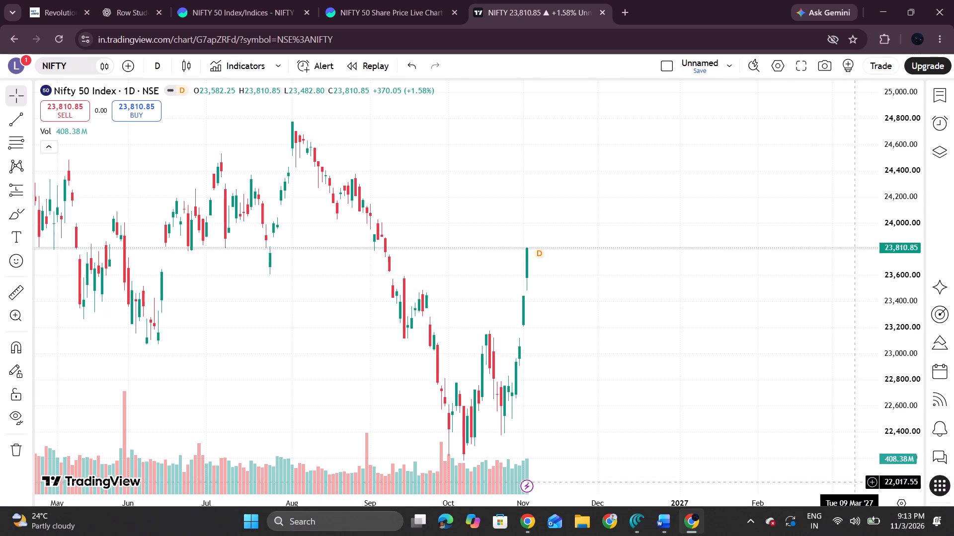
{"action": "left_click", "coordinate": [885, 529]}
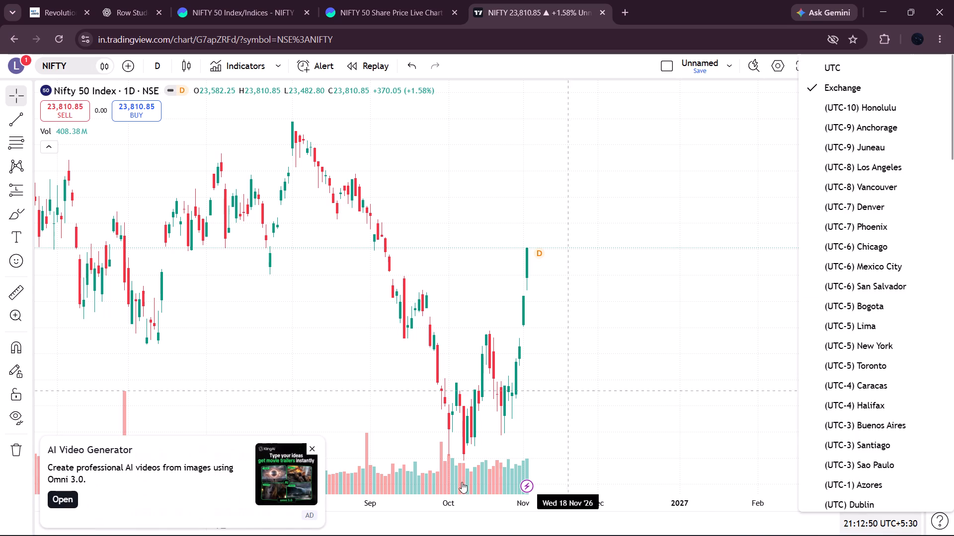
{"action": "left_click", "coordinate": [639, 440]}
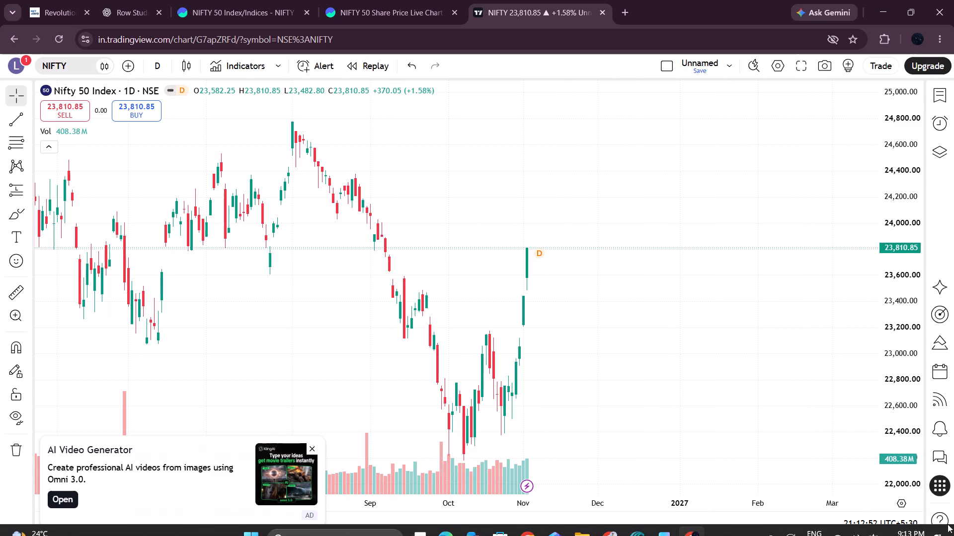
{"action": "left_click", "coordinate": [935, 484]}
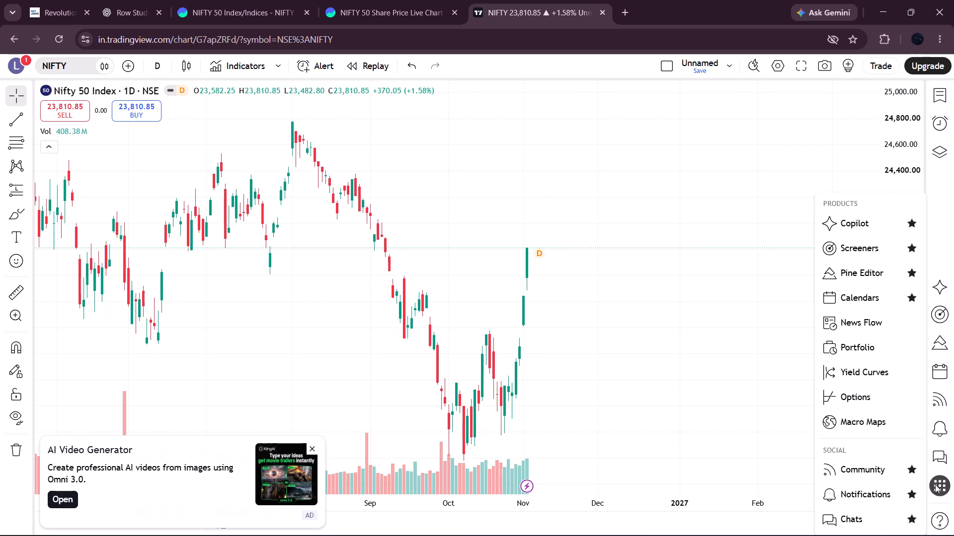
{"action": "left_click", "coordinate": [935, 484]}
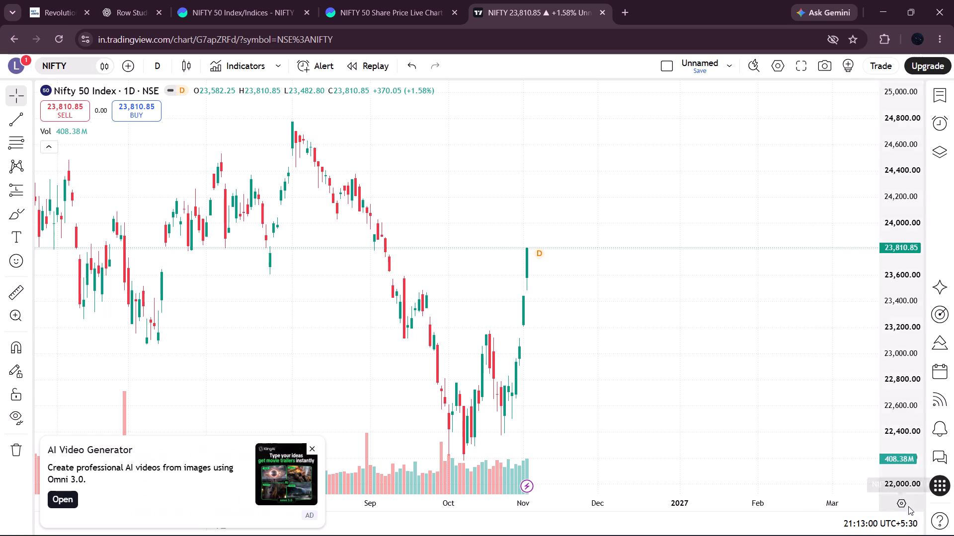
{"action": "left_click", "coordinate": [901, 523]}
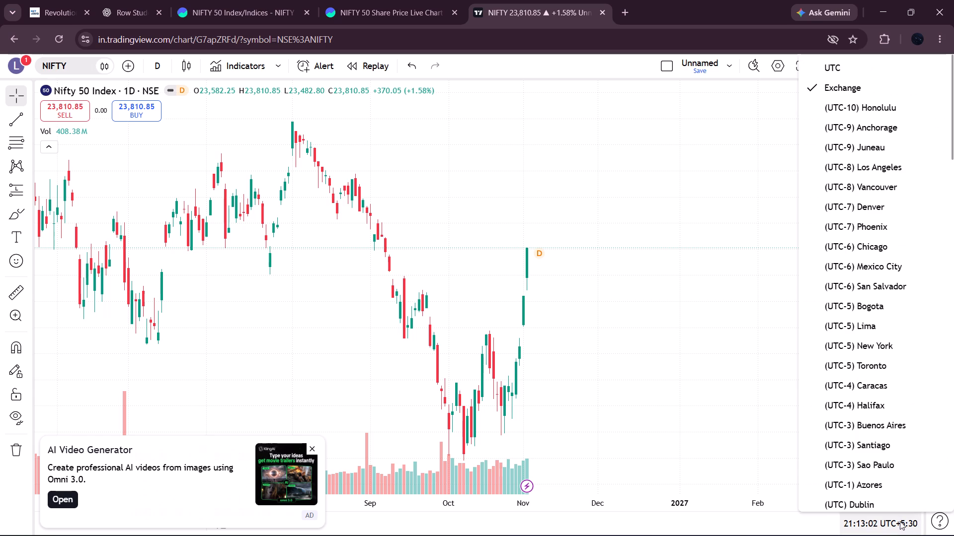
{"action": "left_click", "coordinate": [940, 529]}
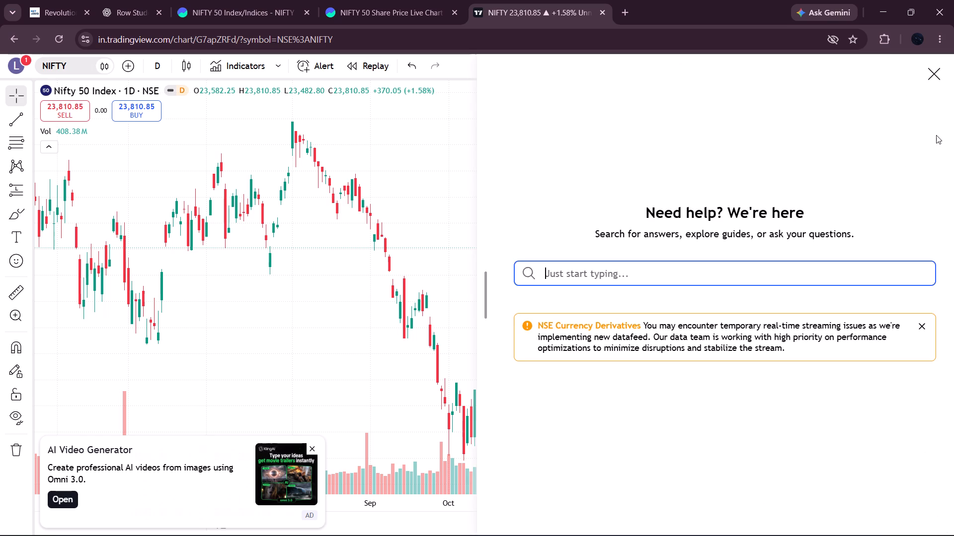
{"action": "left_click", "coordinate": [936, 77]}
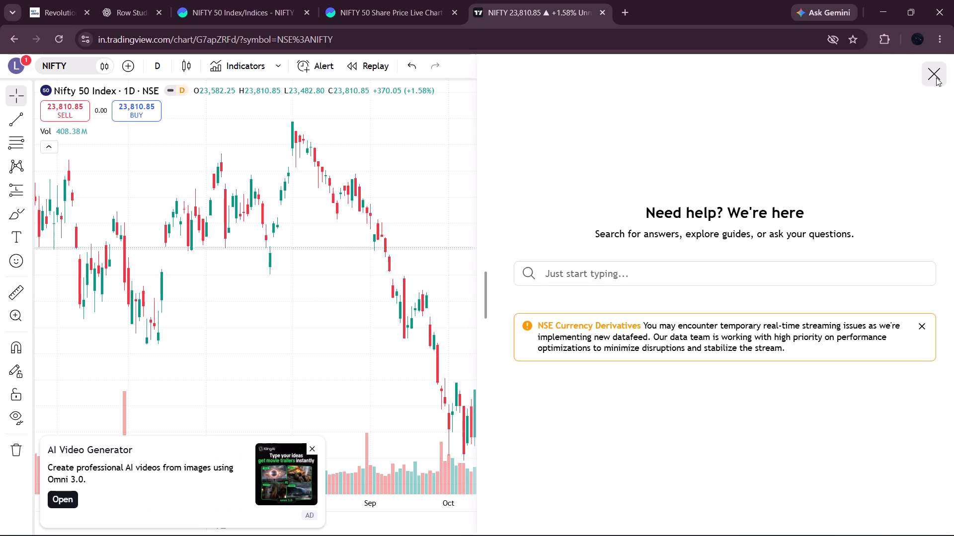
Search the indicators for OI and add OI Visible Range Ladder [Kioseff Trading] to the NIFTY chart.
{"action": "left_click", "coordinate": [256, 69]}
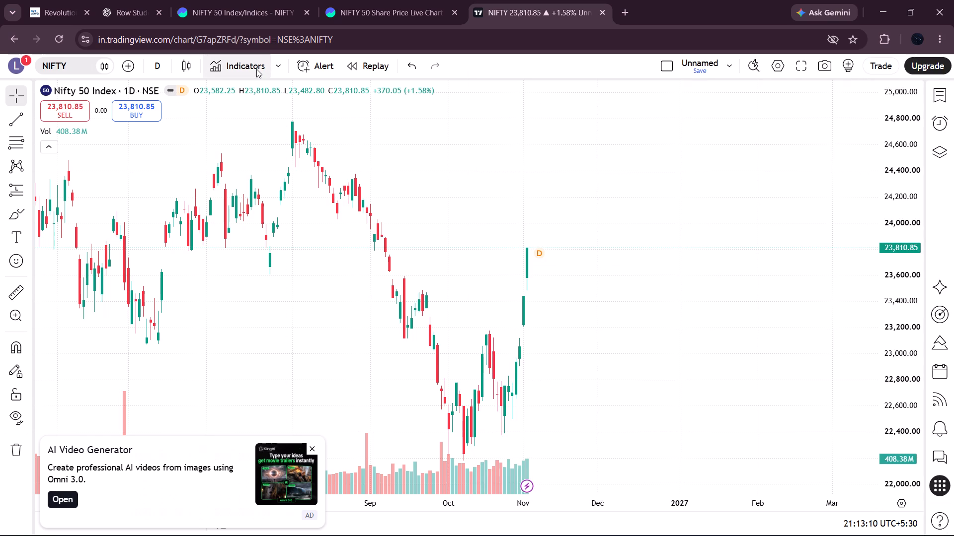
{"action": "left_click", "coordinate": [431, 160]}
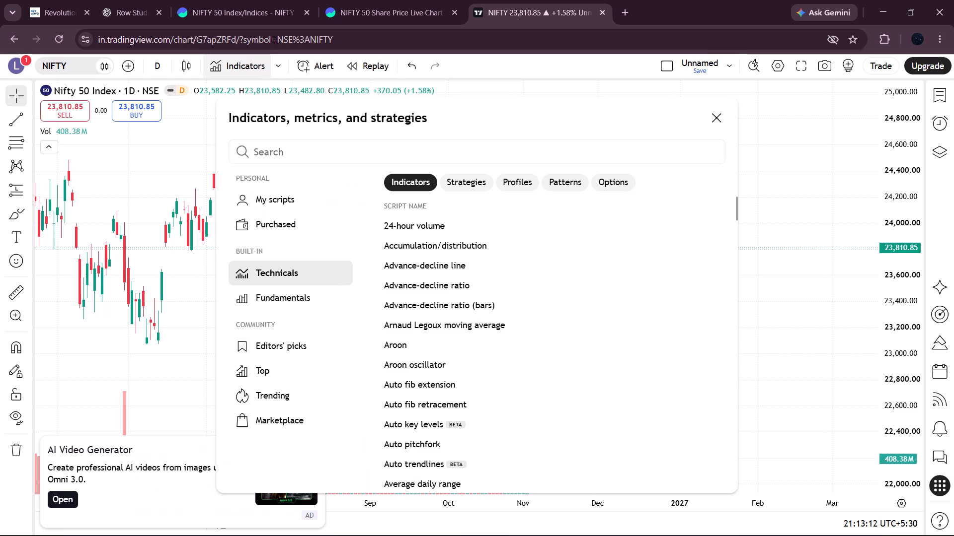
{"action": "key", "text": "o"}
{"action": "key", "text": "i"}
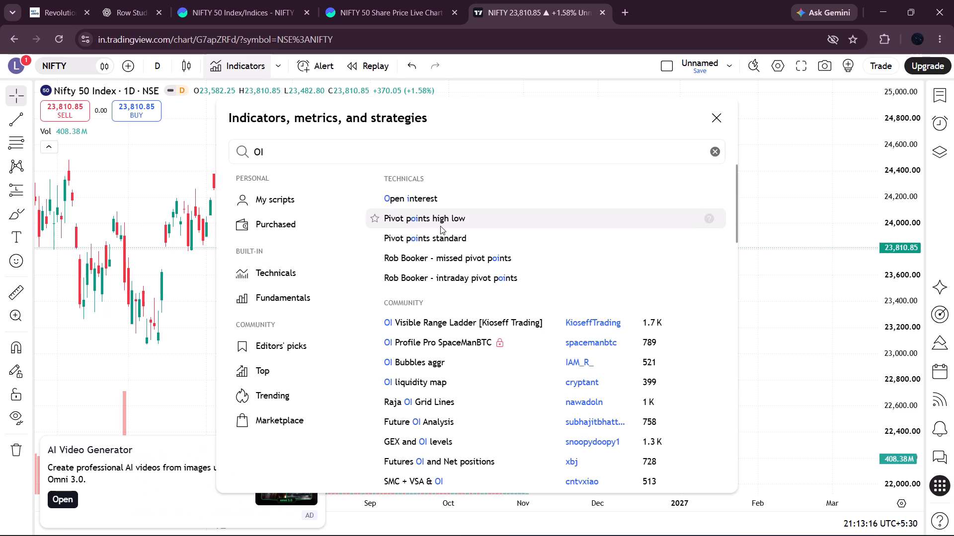
{"action": "left_click", "coordinate": [428, 325]}
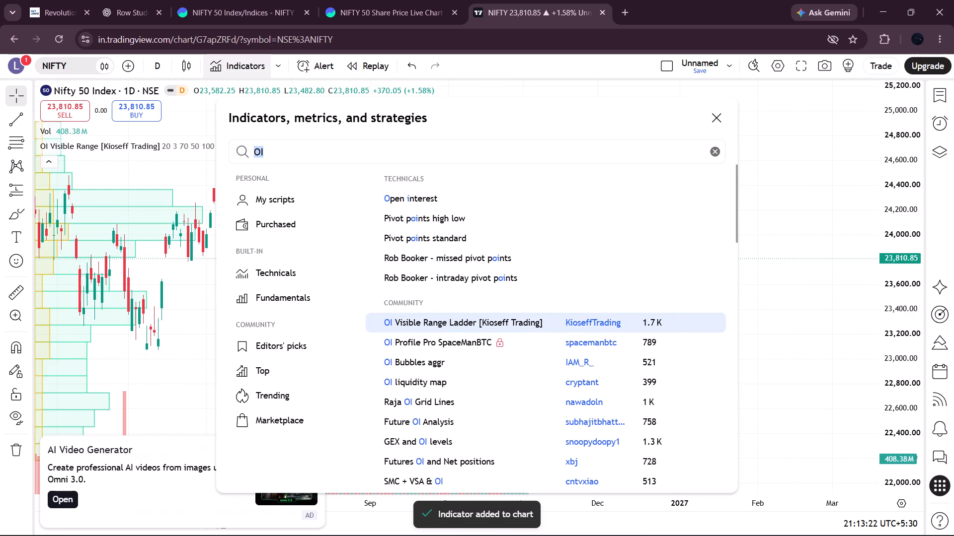
{"action": "left_click", "coordinate": [716, 117]}
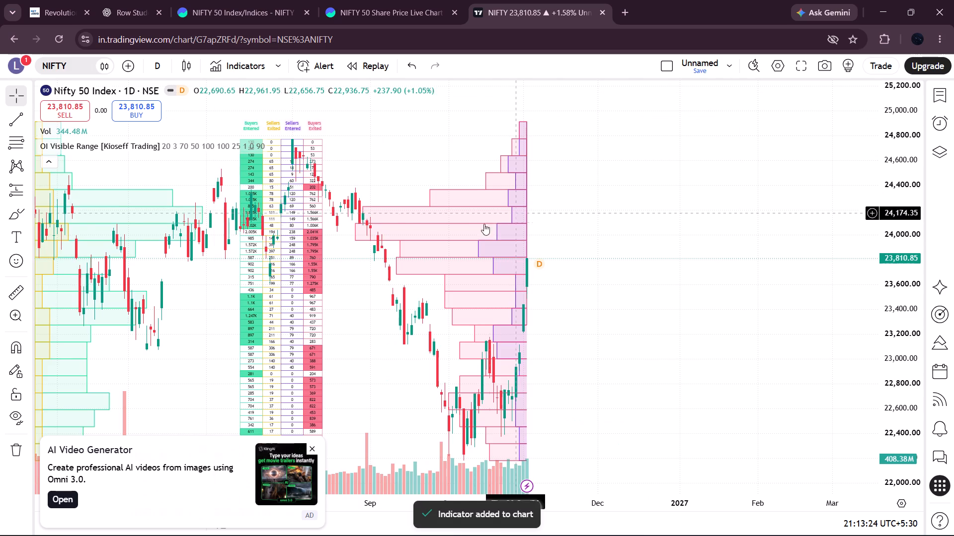
{"action": "scroll", "coordinate": [476, 225], "scroll_direction": "up", "scroll_amount": 1}
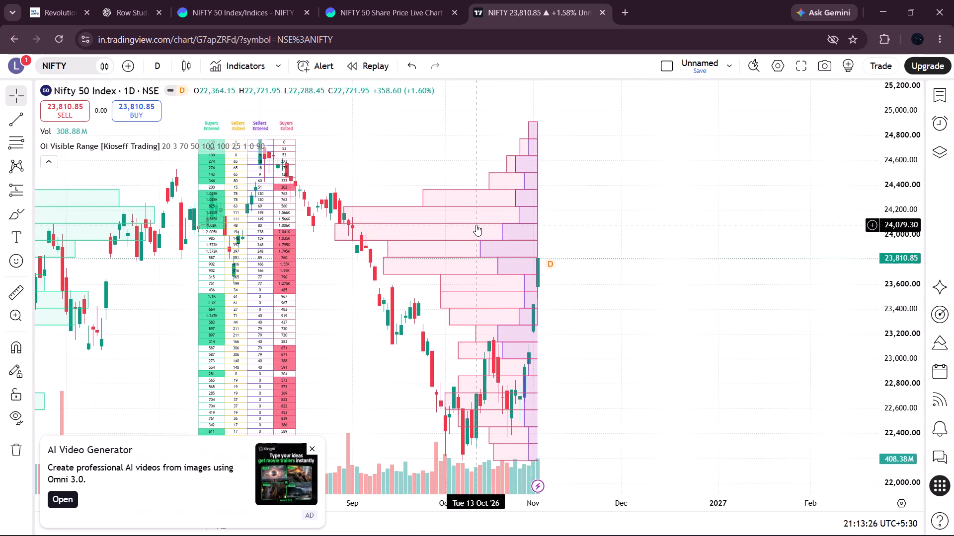
Dismiss the AI Video Generator advertisement covering the lower part of the NIFTY chart.
{"action": "scroll", "coordinate": [476, 225], "scroll_direction": "left", "scroll_amount": 2}
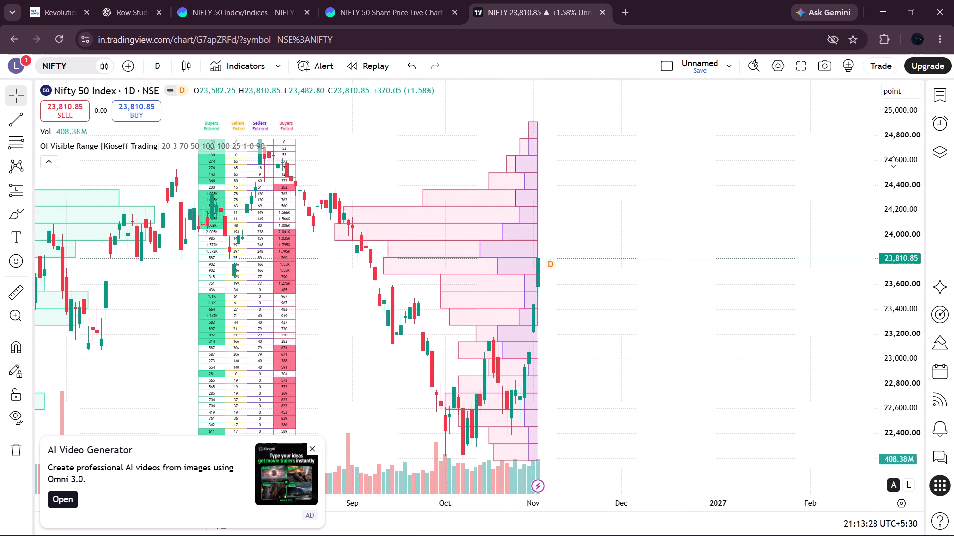
{"action": "left_click_drag", "start_coordinate": [893, 162], "coordinate": [885, 266]}
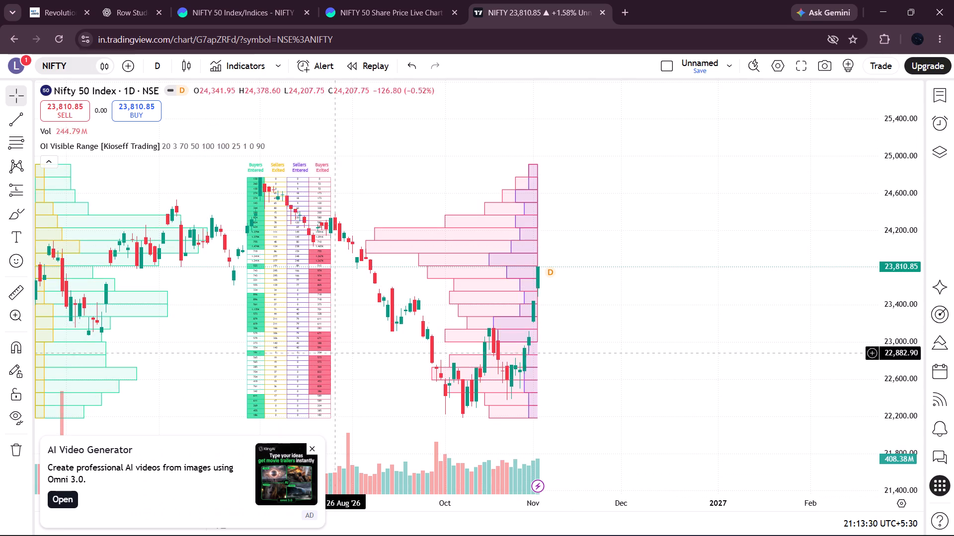
{"action": "left_click", "coordinate": [314, 446]}
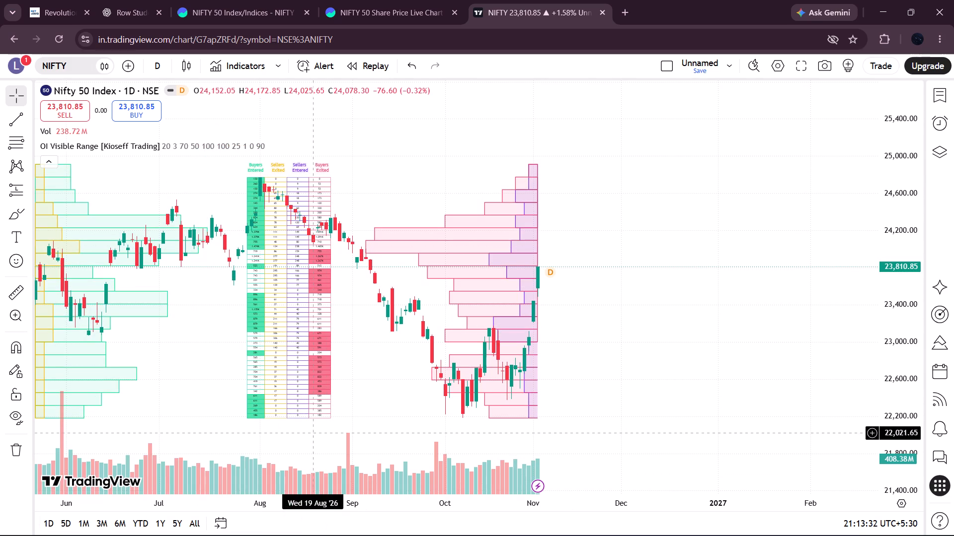
Examine the OI Visible Range ladder's table and profile bars against the NIFTY daily candles at different price and time scales.
{"action": "left_click_drag", "start_coordinate": [310, 399], "coordinate": [325, 453]}
{"action": "left_click_drag", "start_coordinate": [312, 417], "coordinate": [423, 422]}
{"action": "left_click", "coordinate": [423, 422]}
{"action": "scroll", "coordinate": [423, 422], "scroll_direction": "left", "scroll_amount": 1}
{"action": "left_click", "coordinate": [423, 422]}
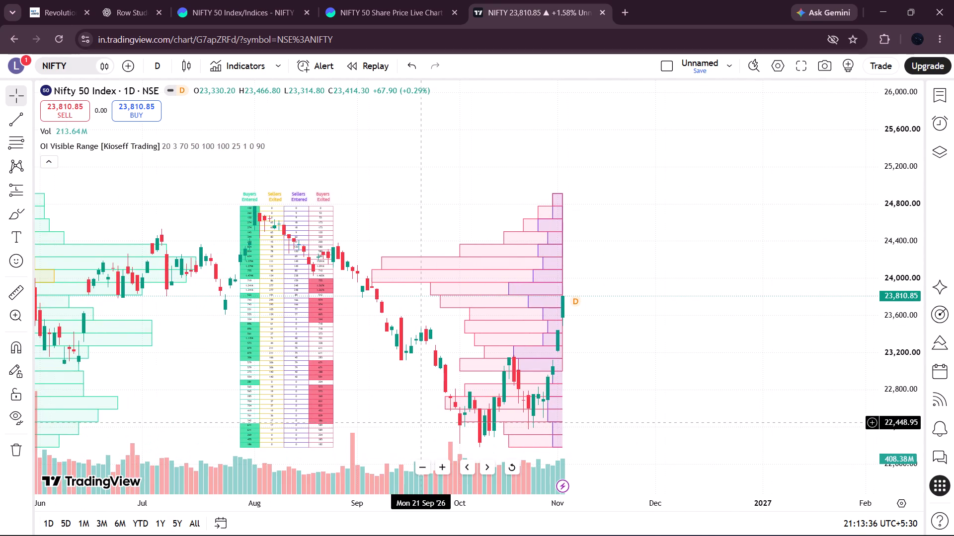
{"action": "left_click_drag", "start_coordinate": [382, 506], "coordinate": [33, 530]}
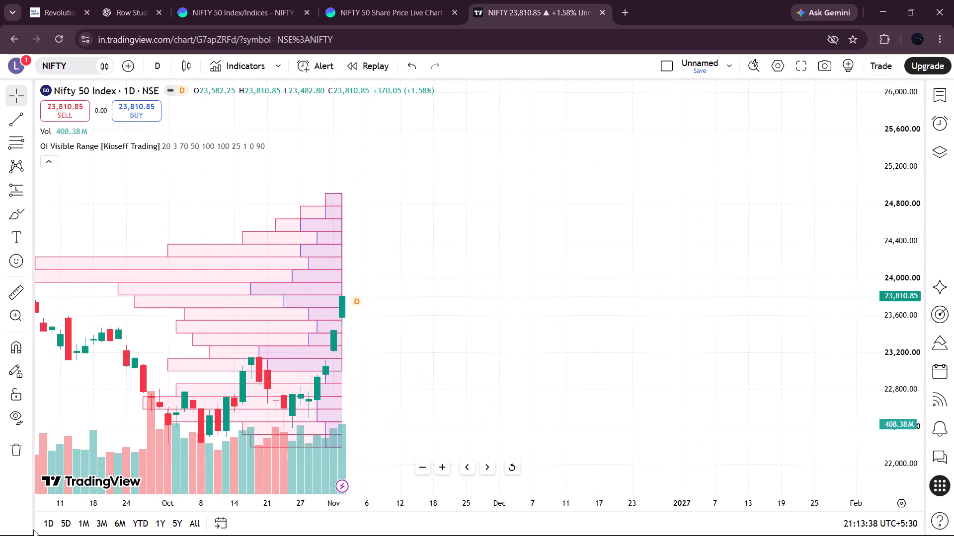
{"action": "left_click_drag", "start_coordinate": [70, 356], "coordinate": [324, 373]}
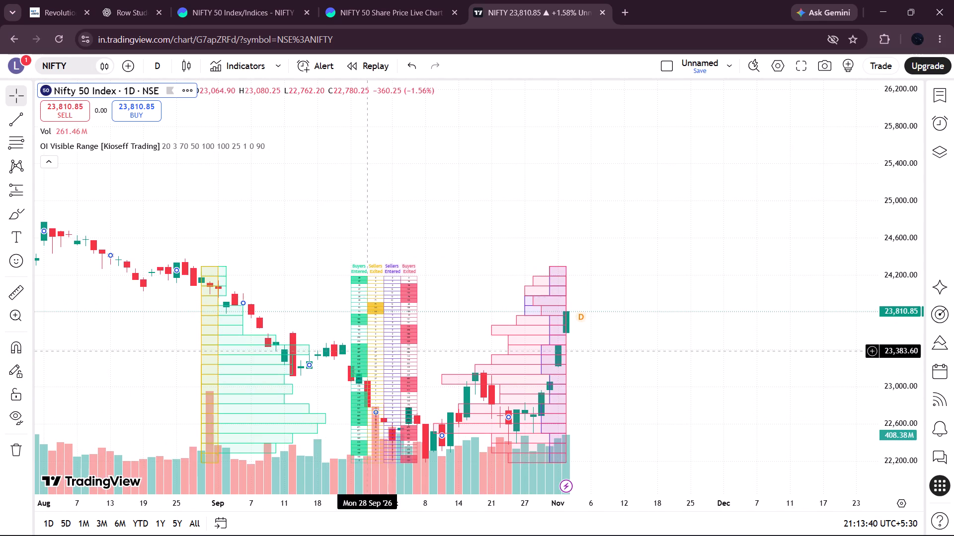
{"action": "left_click_drag", "start_coordinate": [917, 378], "coordinate": [930, 136]}
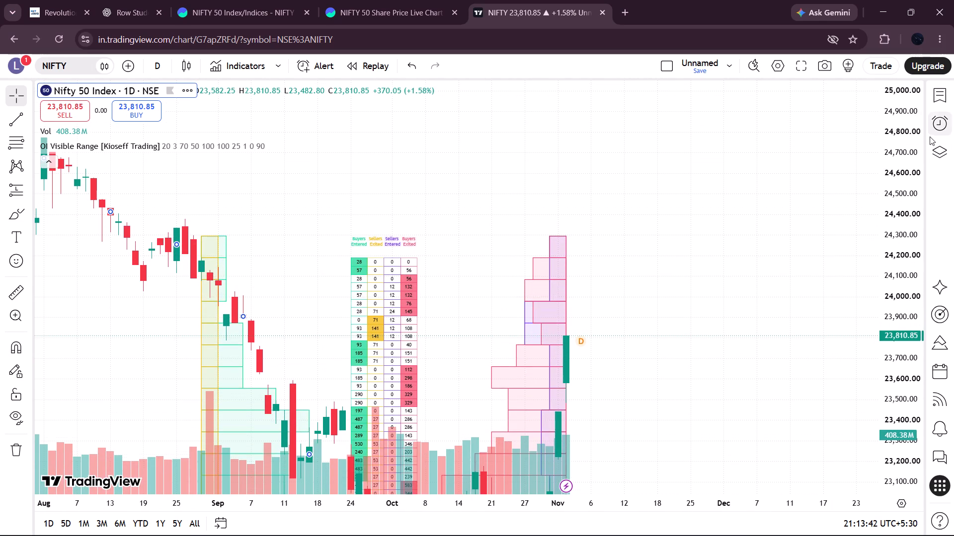
{"action": "left_click_drag", "start_coordinate": [715, 359], "coordinate": [721, 319]}
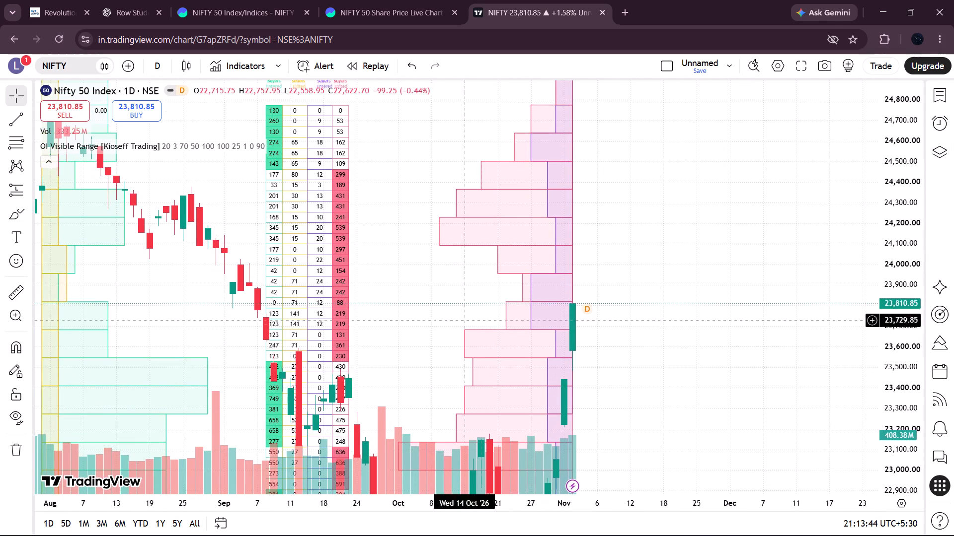
{"action": "left_click_drag", "start_coordinate": [377, 261], "coordinate": [379, 420]}
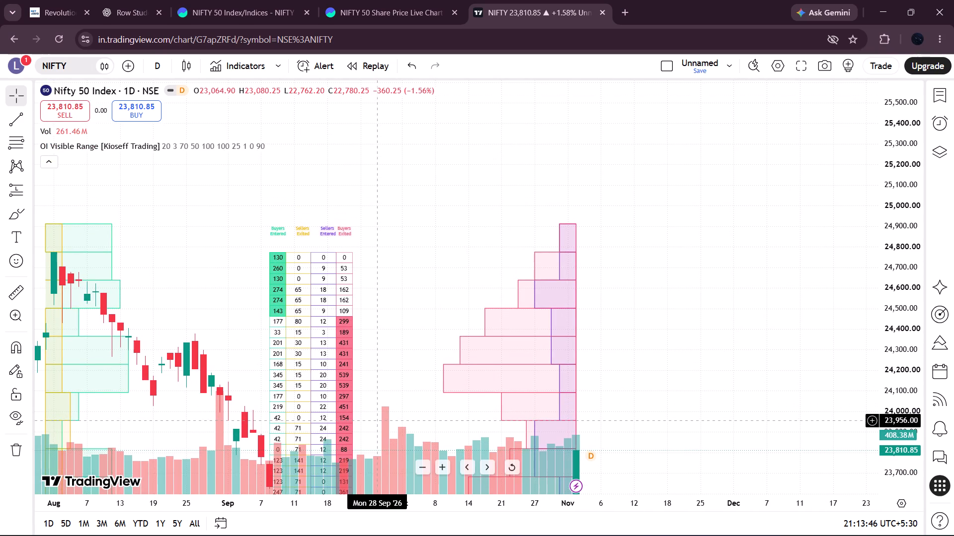
{"action": "left_click_drag", "start_coordinate": [452, 352], "coordinate": [438, 290]}
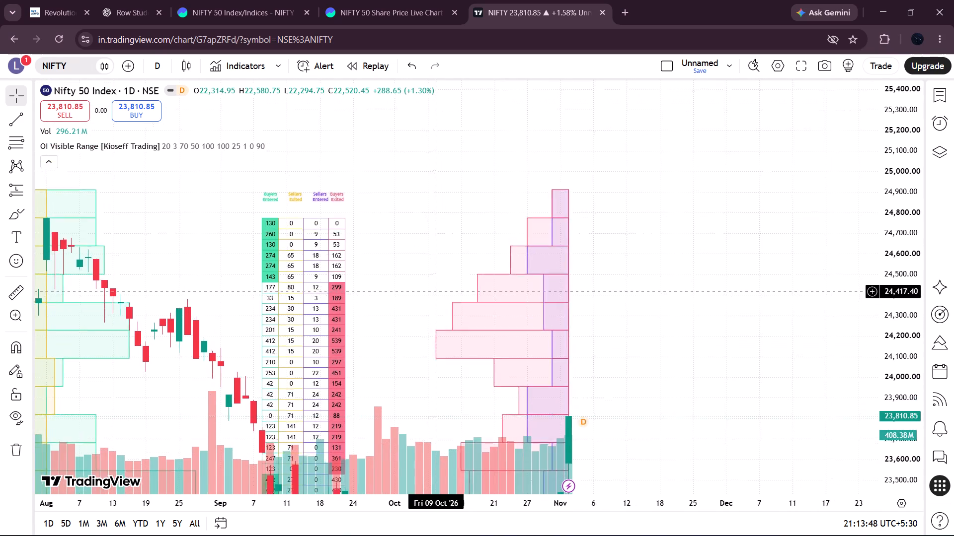
{"action": "left_click_drag", "start_coordinate": [438, 290], "coordinate": [434, 191]}
{"action": "left_click", "coordinate": [557, 307]}
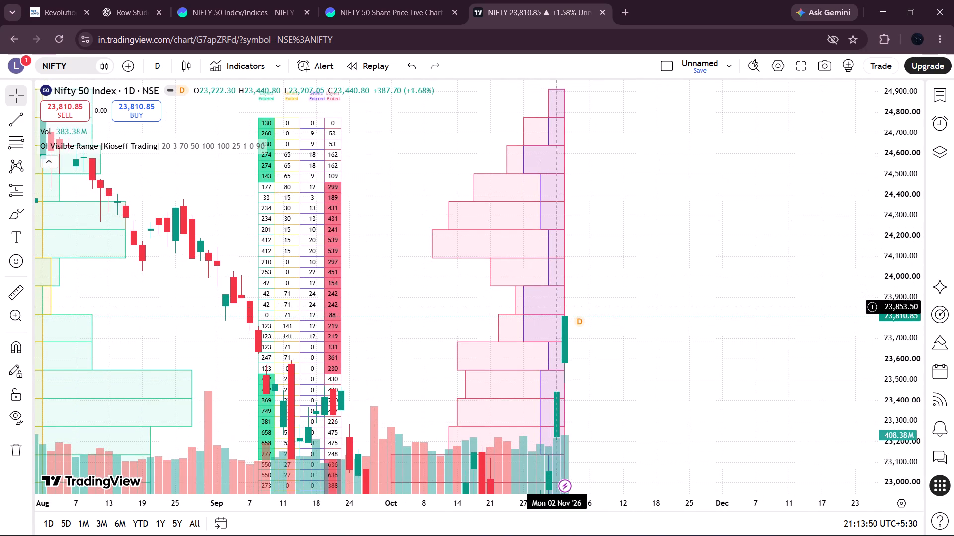
{"action": "left_click_drag", "start_coordinate": [304, 312], "coordinate": [457, 333]}
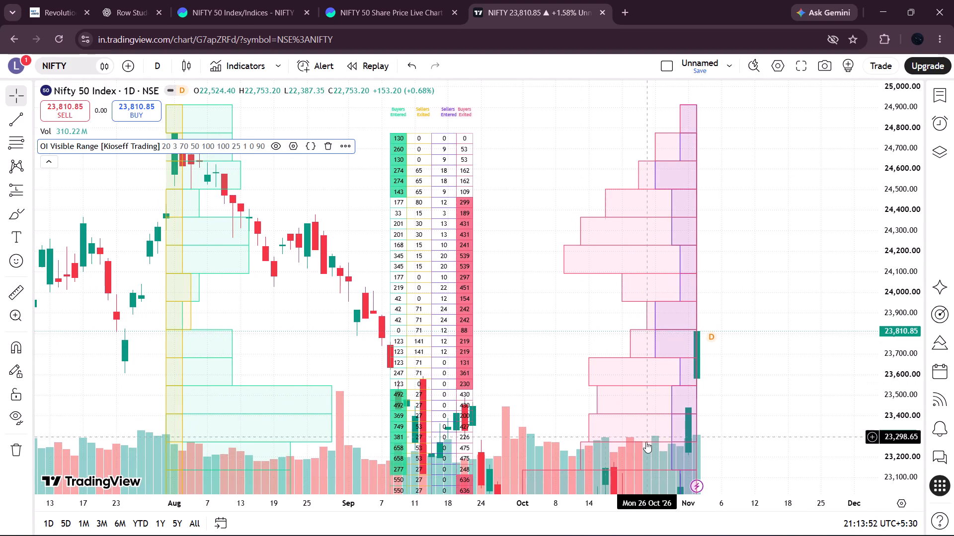
Inspect the input settings of the Vol indicator and leave them unchanged.
{"action": "left_click", "coordinate": [657, 462]}
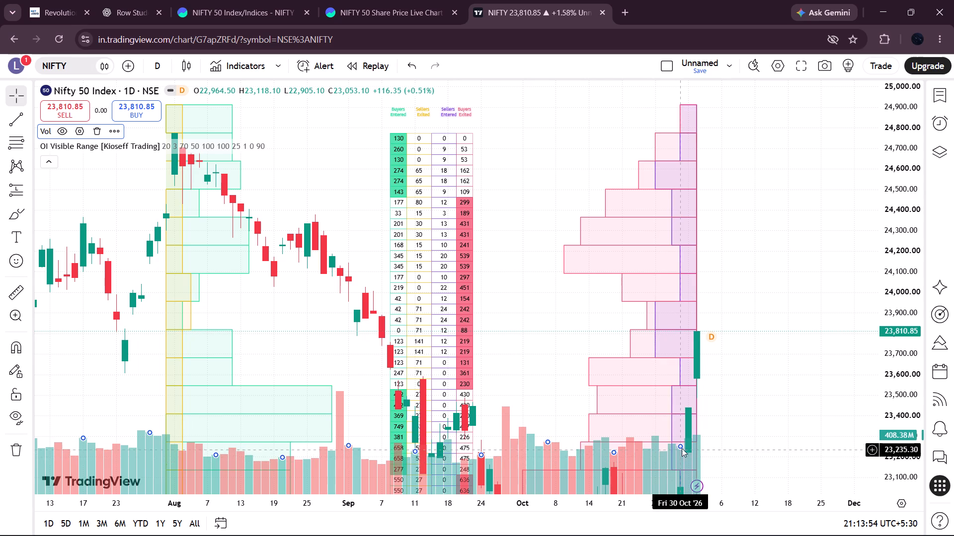
{"action": "left_click", "coordinate": [681, 448]}
{"action": "double_click", "coordinate": [681, 448]}
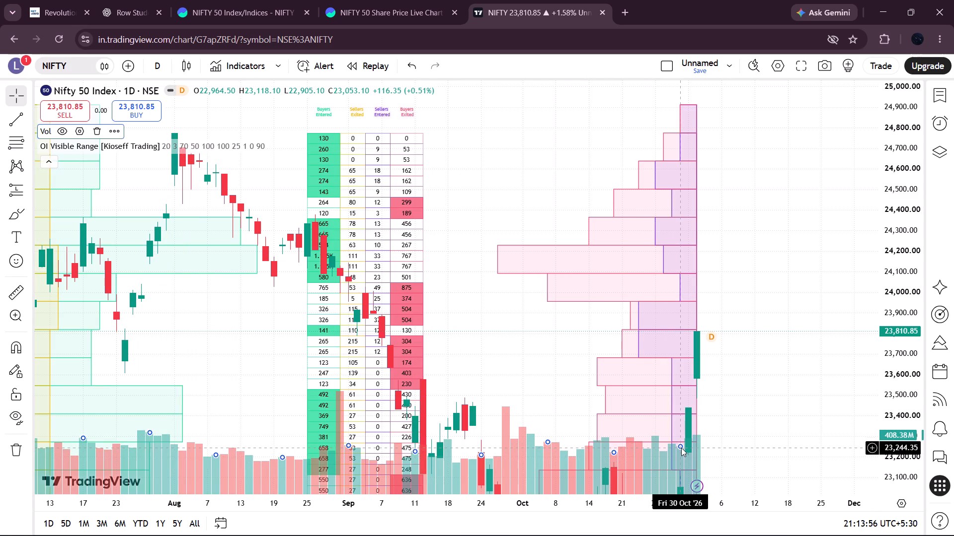
{"action": "left_click_drag", "start_coordinate": [681, 448], "coordinate": [558, 406]}
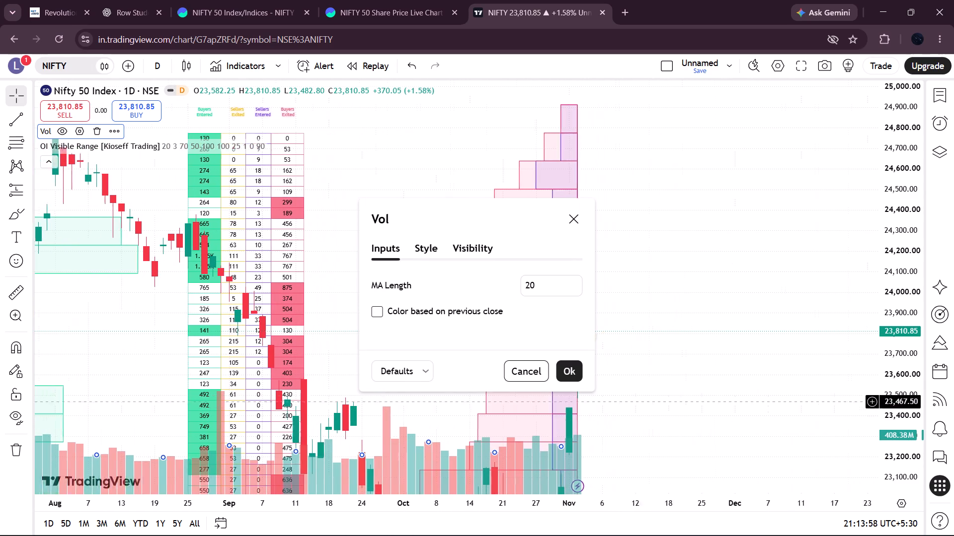
{"action": "left_click_drag", "start_coordinate": [558, 406], "coordinate": [551, 408]}
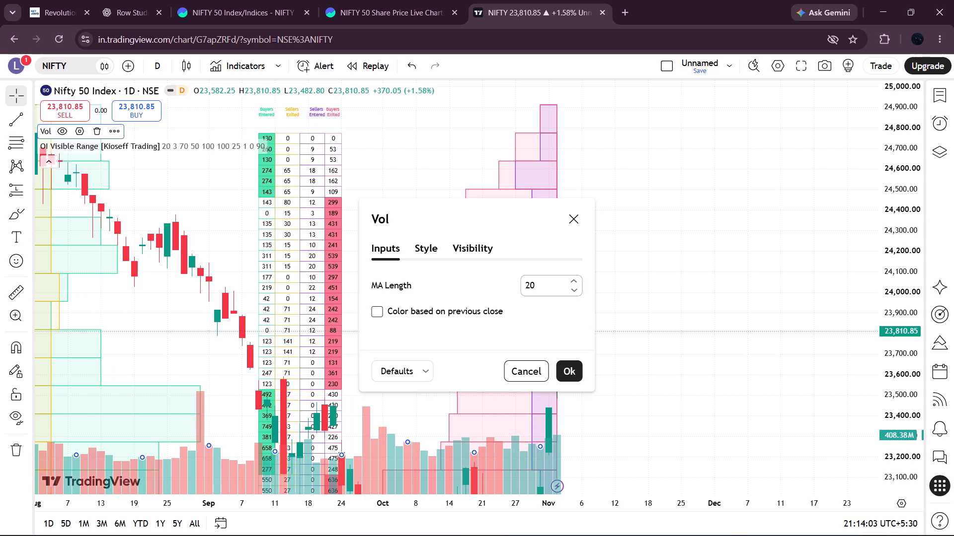
{"action": "left_click", "coordinate": [579, 216]}
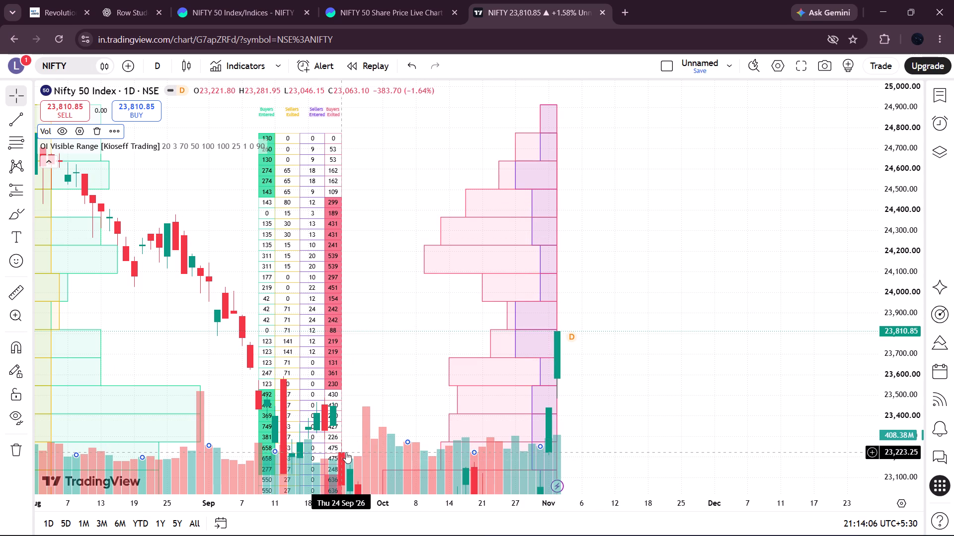
Examine the ladder's buyers and sellers columns alongside the NIFTY candles from August to November.
{"action": "left_click_drag", "start_coordinate": [341, 447], "coordinate": [351, 450]}
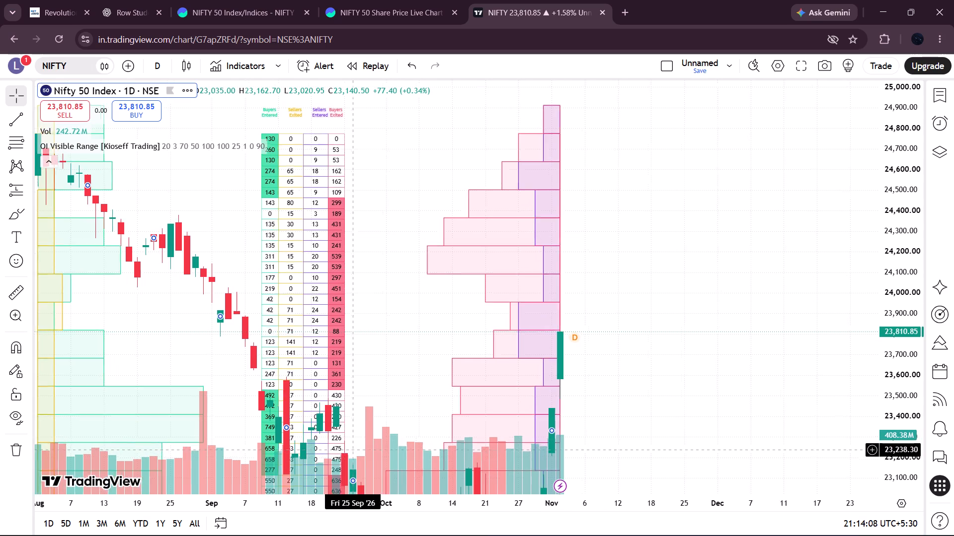
{"action": "left_click_drag", "start_coordinate": [351, 450], "coordinate": [357, 453]}
{"action": "left_click_drag", "start_coordinate": [343, 434], "coordinate": [355, 314]}
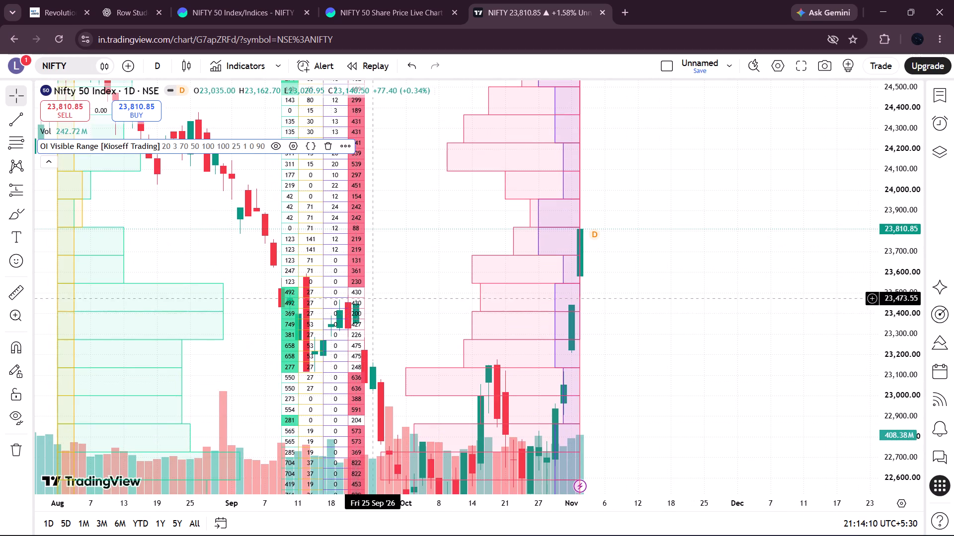
{"action": "left_click_drag", "start_coordinate": [438, 335], "coordinate": [435, 400]}
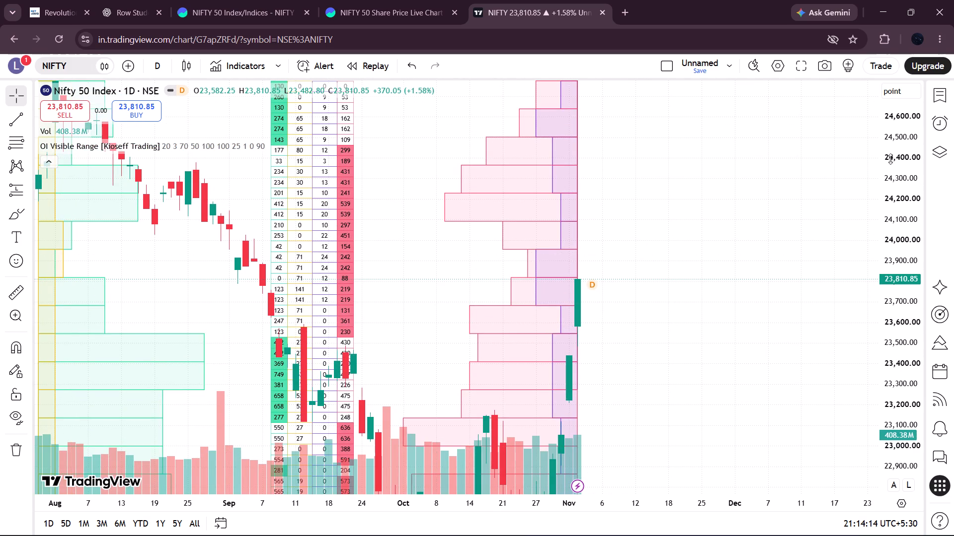
{"action": "left_click_drag", "start_coordinate": [890, 159], "coordinate": [871, 324]}
{"action": "left_click_drag", "start_coordinate": [678, 249], "coordinate": [847, 241]}
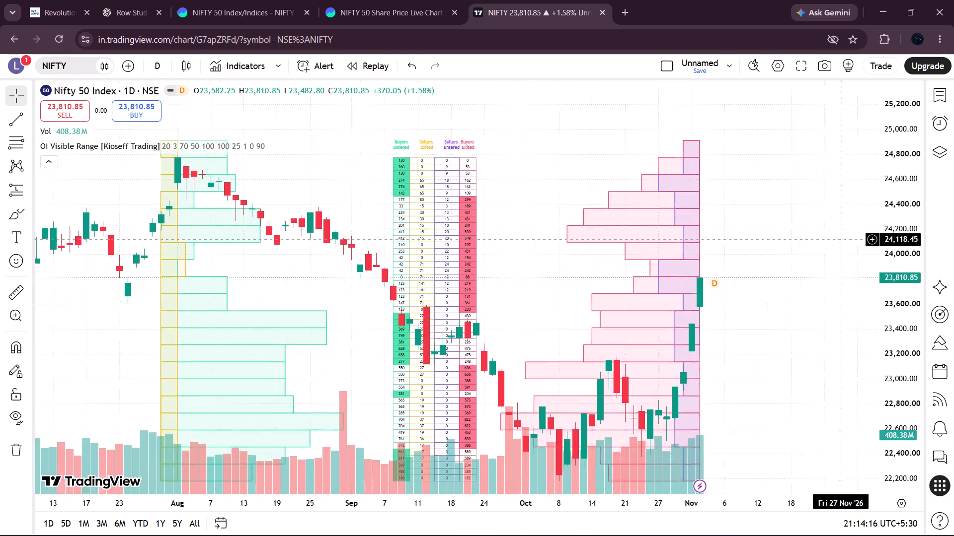
{"action": "left_click_drag", "start_coordinate": [847, 241], "coordinate": [866, 254]}
{"action": "left_click_drag", "start_coordinate": [372, 293], "coordinate": [708, 263]}
{"action": "left_click_drag", "start_coordinate": [708, 263], "coordinate": [427, 282]}
{"action": "left_click", "coordinate": [474, 278]}
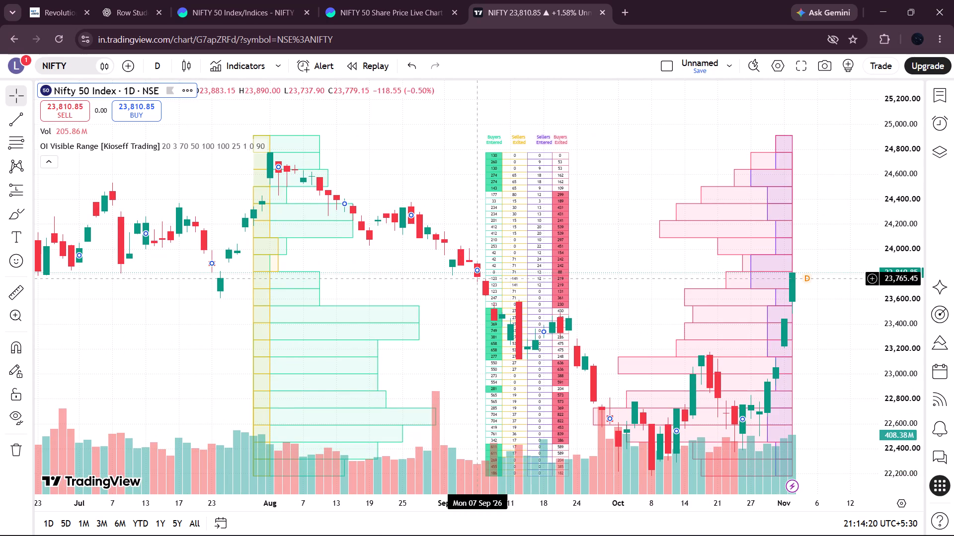
Compare the OI Visible Range profiles over the earlier June and July candles with those over the latest October and November candles.
{"action": "left_click", "coordinate": [290, 321]}
{"action": "left_click_drag", "start_coordinate": [290, 321], "coordinate": [283, 321]}
{"action": "left_click", "coordinate": [283, 321]}
{"action": "left_click_drag", "start_coordinate": [283, 321], "coordinate": [451, 227]}
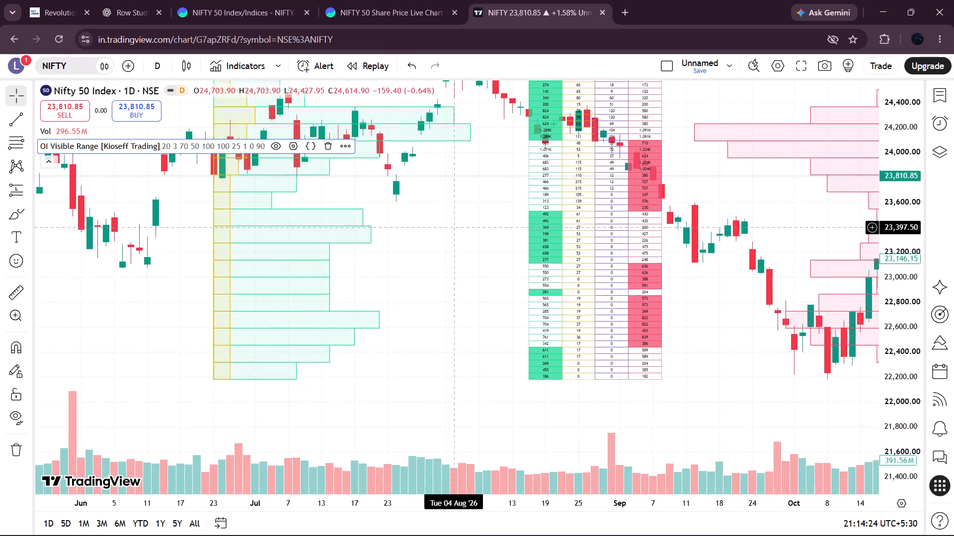
{"action": "left_click_drag", "start_coordinate": [451, 227], "coordinate": [131, 282]}
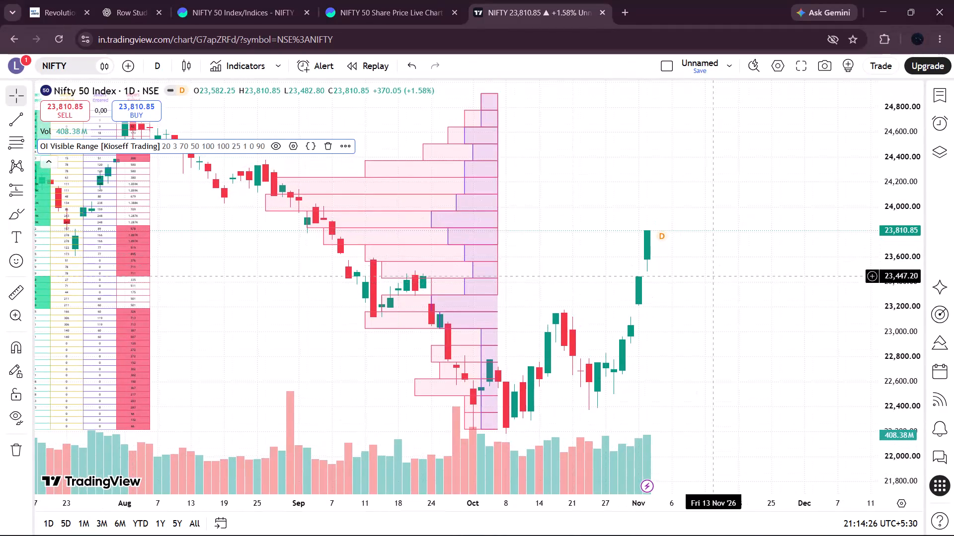
{"action": "left_click_drag", "start_coordinate": [715, 277], "coordinate": [531, 317]}
{"action": "left_click_drag", "start_coordinate": [317, 289], "coordinate": [469, 274]}
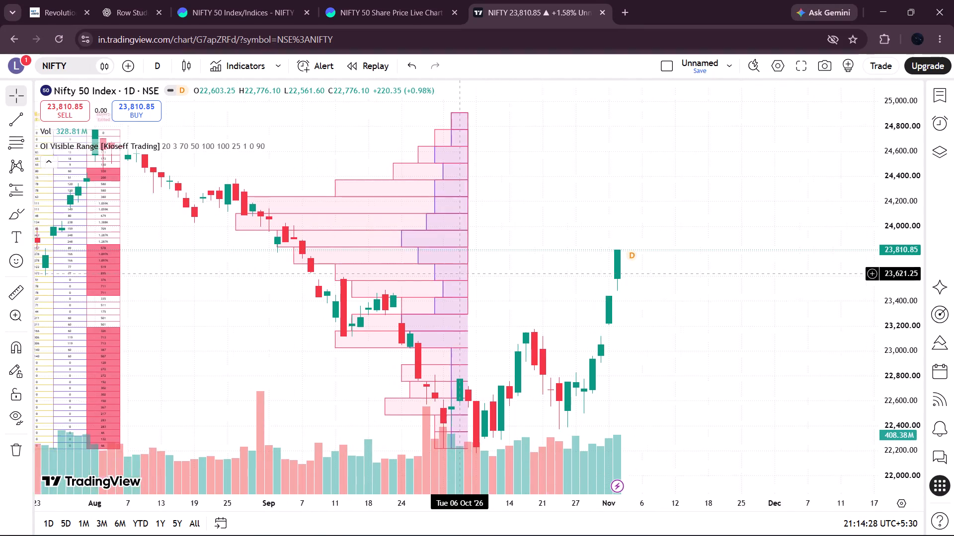
{"action": "left_click_drag", "start_coordinate": [469, 274], "coordinate": [493, 279]}
{"action": "left_click", "coordinate": [493, 279]}
{"action": "left_click", "coordinate": [621, 297]}
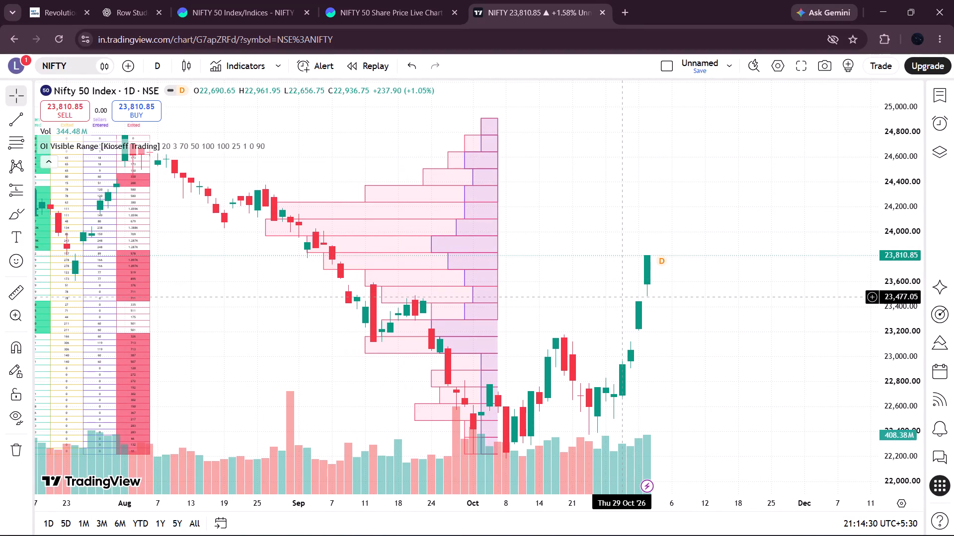
{"action": "left_click", "coordinate": [621, 297]}
{"action": "left_click_drag", "start_coordinate": [621, 297], "coordinate": [652, 308]}
{"action": "left_click", "coordinate": [652, 308]}
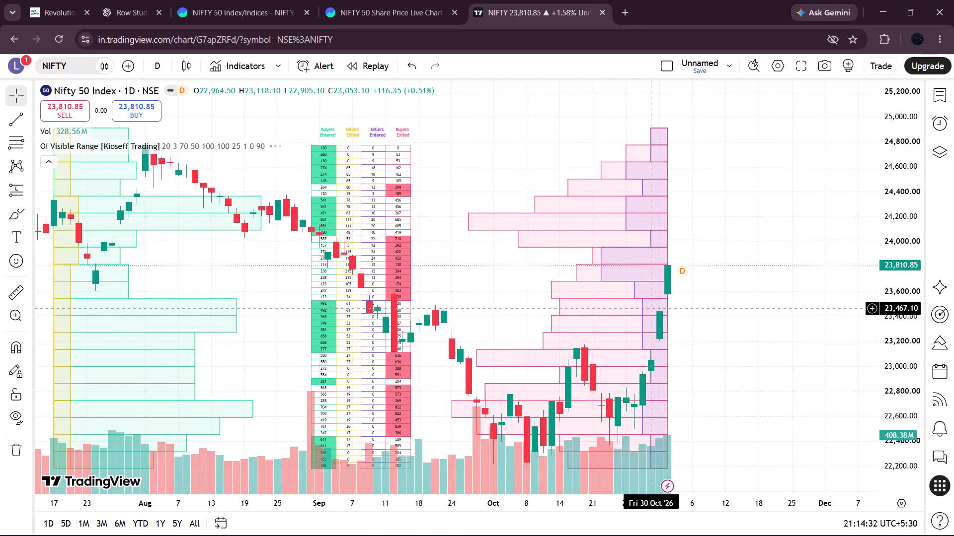
{"action": "left_click", "coordinate": [709, 325]}
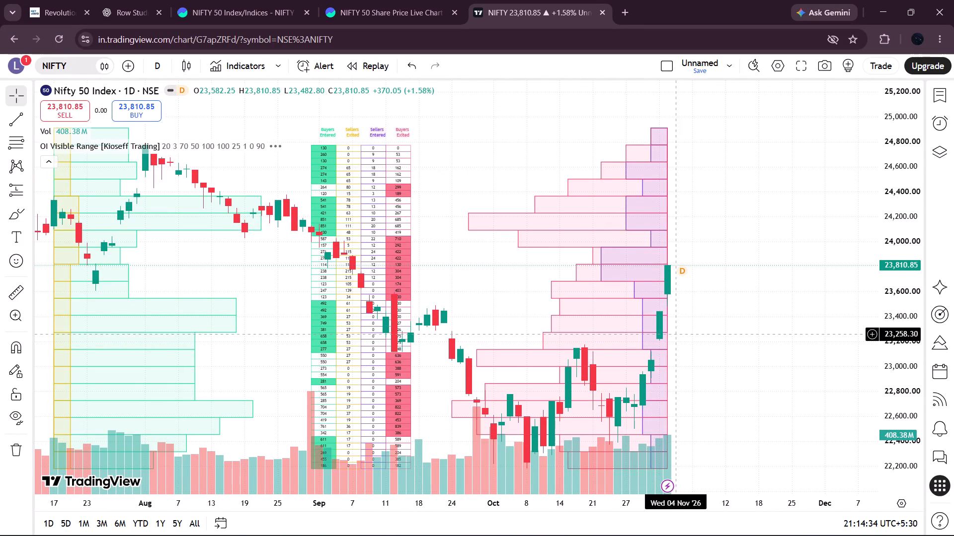
{"action": "left_click", "coordinate": [720, 333]}
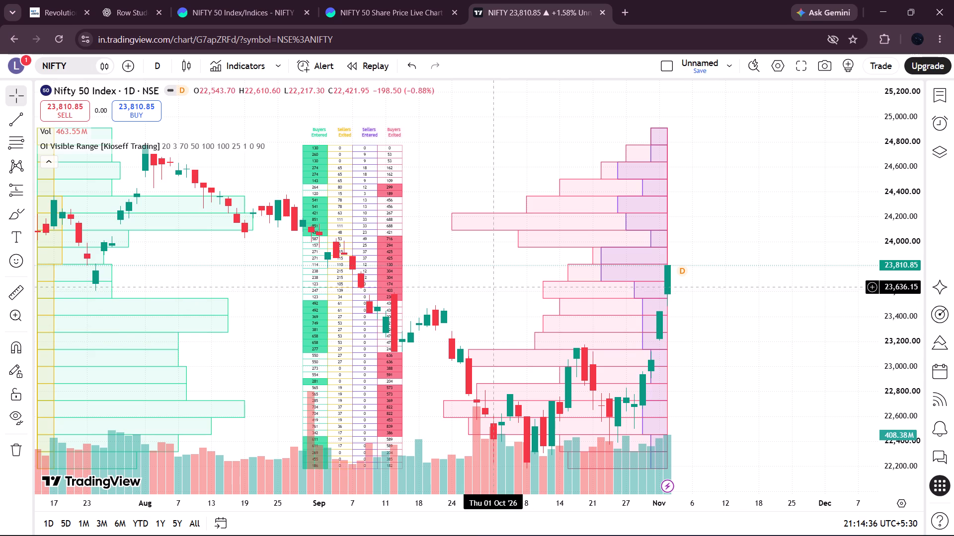
{"action": "left_click_drag", "start_coordinate": [493, 286], "coordinate": [487, 337]}
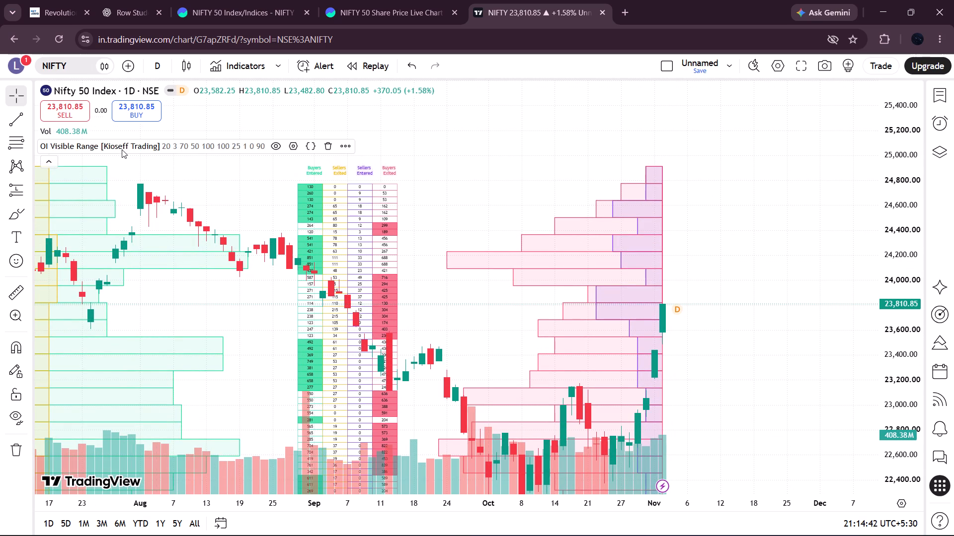
Toggle the visibility of the OI Visible Range [Kioseff Trading] indicator and remove it from the NIFTY chart.
{"action": "left_click", "coordinate": [273, 142]}
{"action": "left_click", "coordinate": [273, 142]}
{"action": "left_click", "coordinate": [332, 145]}
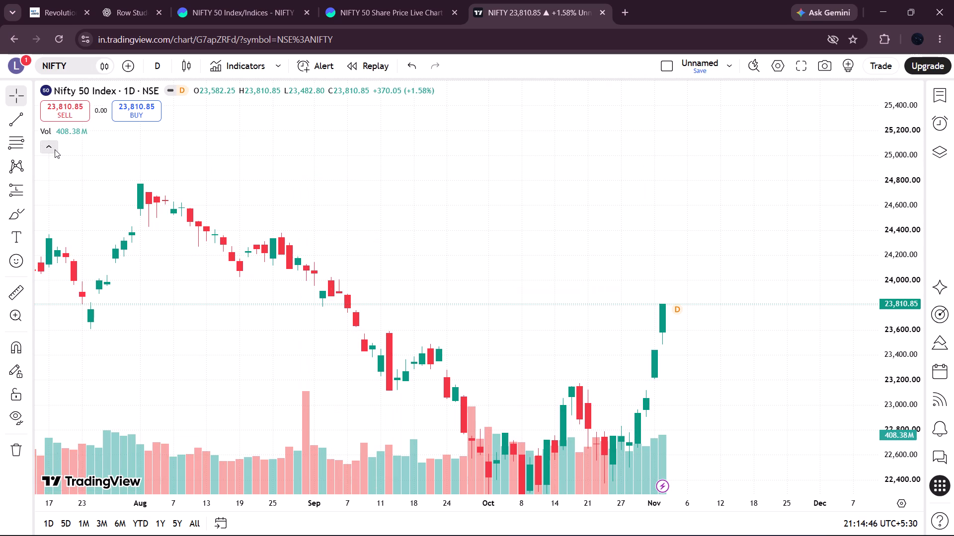
Collapse the indicator legend on the NIFTY chart.
{"action": "left_click", "coordinate": [55, 149]}
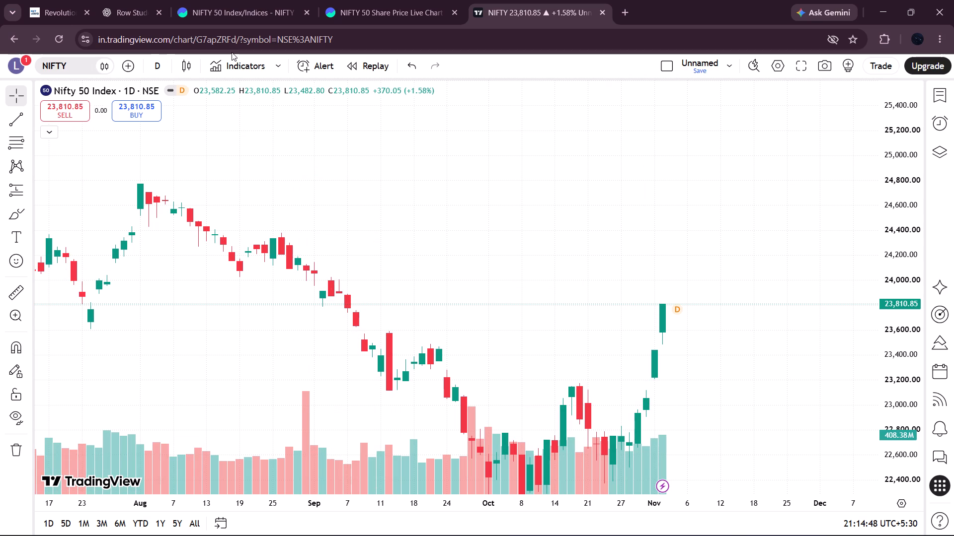
Add the OI liquidity map community indicator by cryptant to the NIFTY chart.
{"action": "left_click_drag", "start_coordinate": [232, 52], "coordinate": [232, 58]}
{"action": "left_click", "coordinate": [232, 58]}
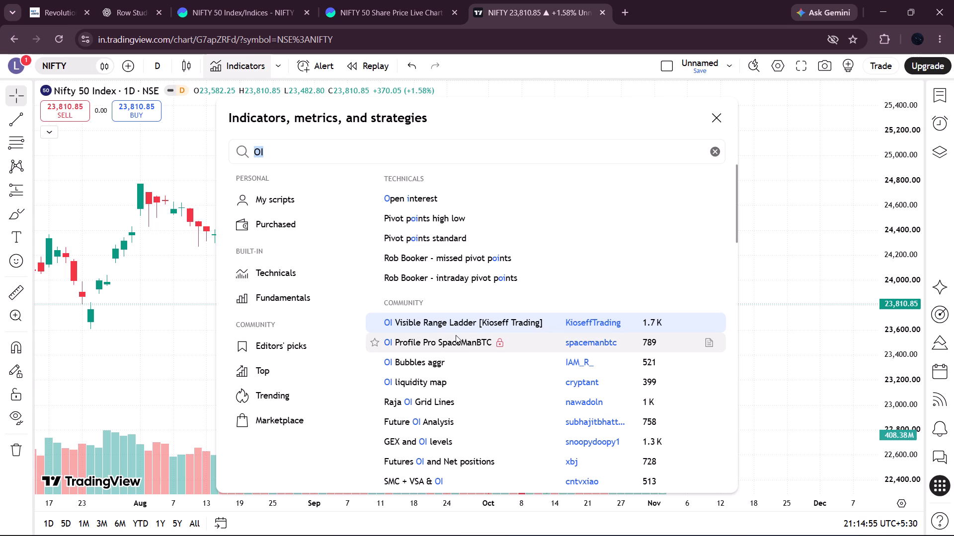
{"action": "left_click", "coordinate": [429, 389]}
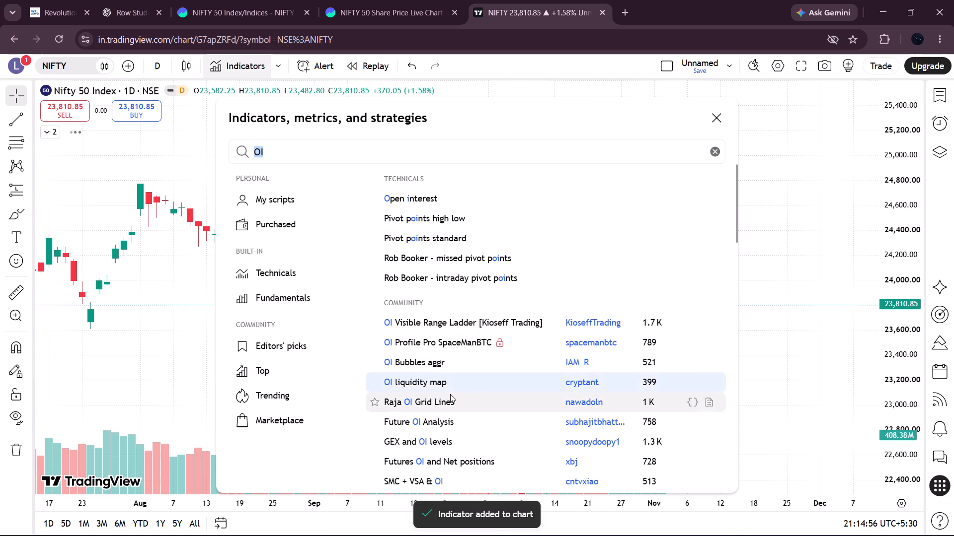
Expand the indicator legend on the NIFTY chart, toggle the OI map indicator's visibility, and remove it.
{"action": "left_click", "coordinate": [710, 110]}
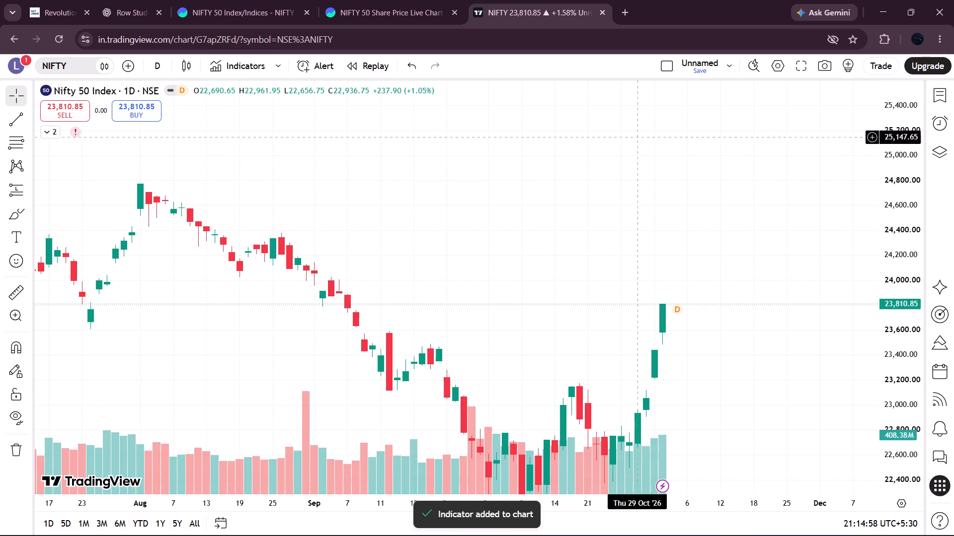
{"action": "left_click", "coordinate": [73, 134]}
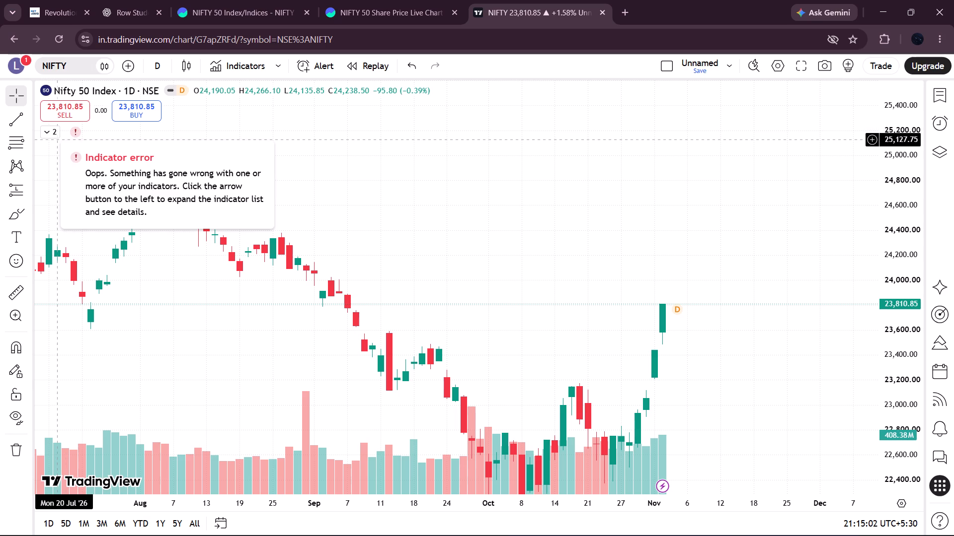
{"action": "left_click", "coordinate": [61, 139]}
{"action": "left_click", "coordinate": [53, 136]}
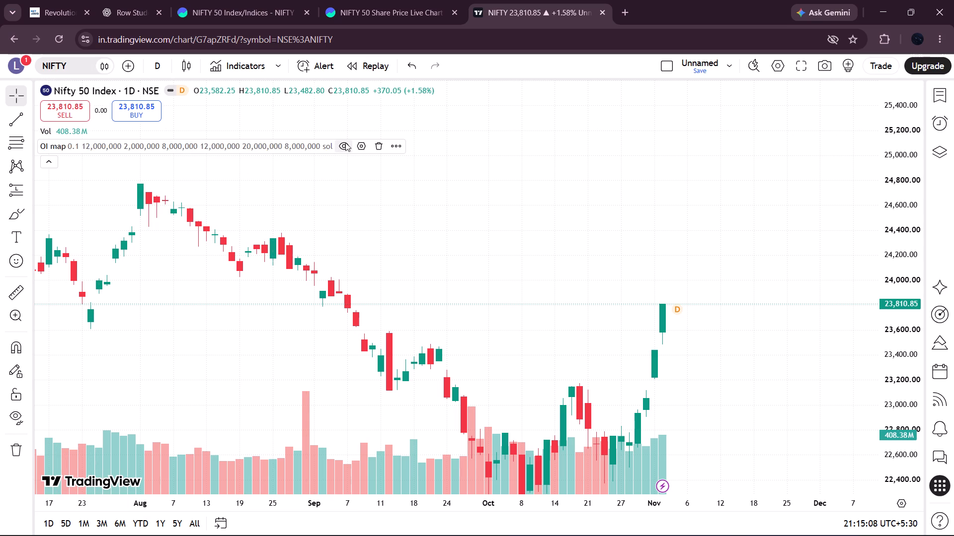
{"action": "left_click", "coordinate": [345, 142]}
{"action": "left_click", "coordinate": [345, 142]}
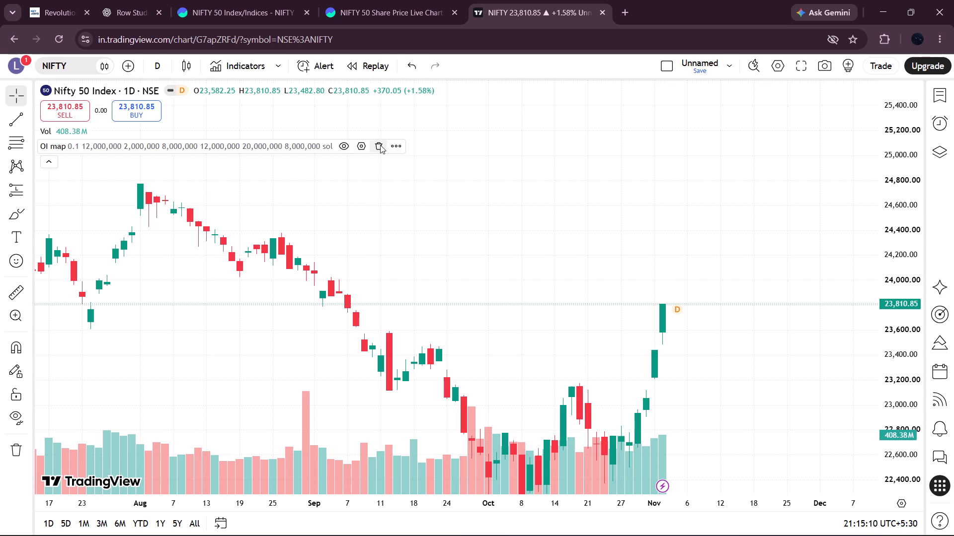
{"action": "left_click", "coordinate": [380, 145]}
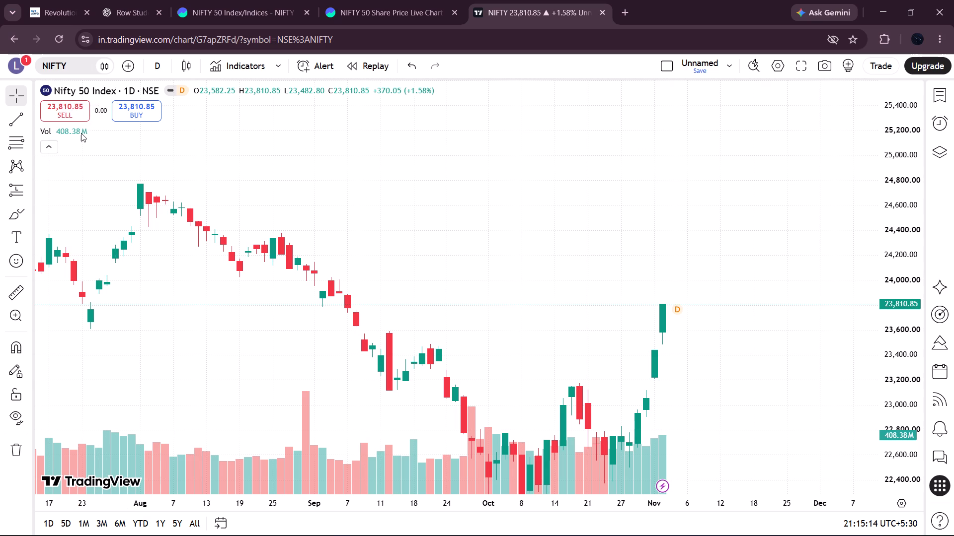
Open YouTube in a new browser tab.
{"action": "left_click", "coordinate": [627, 14]}
{"action": "type", "text": "YOUTUBE"}
{"action": "key", "text": "Return"}
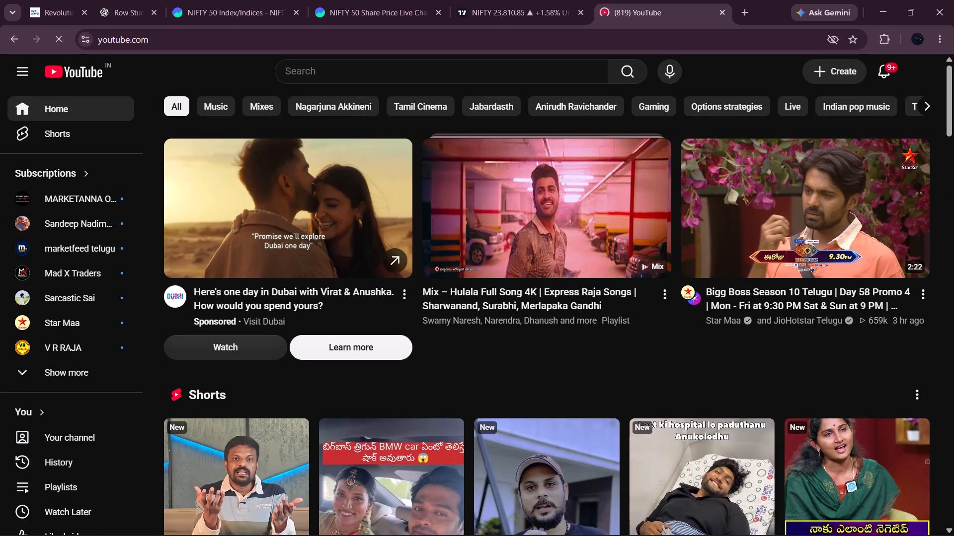
Search YouTube for "B y using which indicator we can no of people is their".
{"action": "left_click", "coordinate": [472, 69]}
{"action": "type", "text": "BY"}
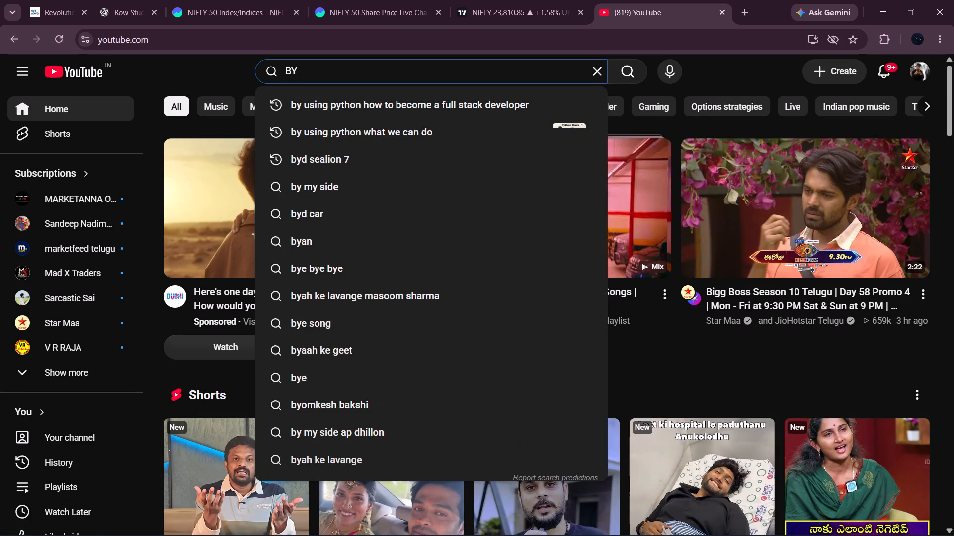
{"action": "key", "text": "space"}
{"action": "type", "text": "y using which"}
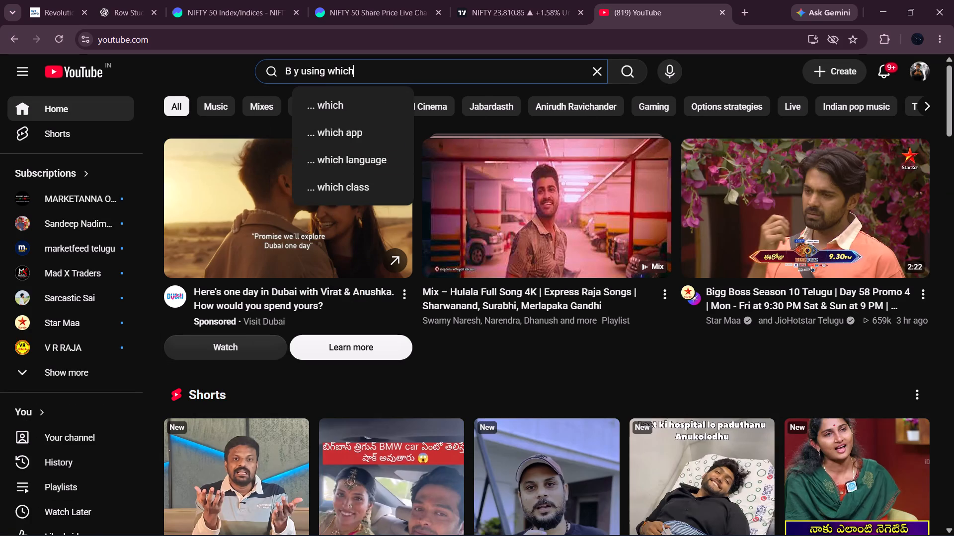
{"action": "key", "text": "space"}
{"action": "type", "text": "indicator we cam"}
{"action": "key", "text": "BackSpace"}
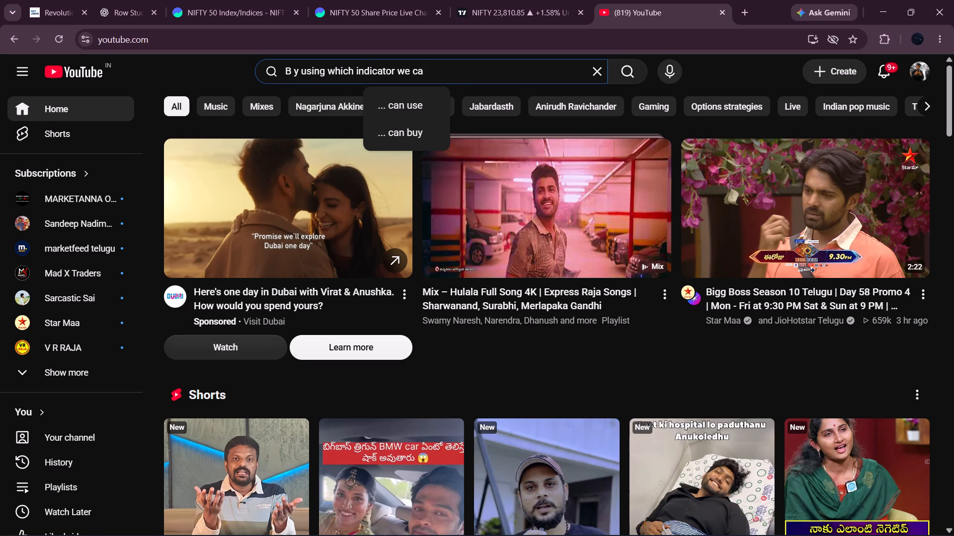
{"action": "type", "text": "n"}
{"action": "key", "text": "space"}
{"action": "type", "text": "no"}
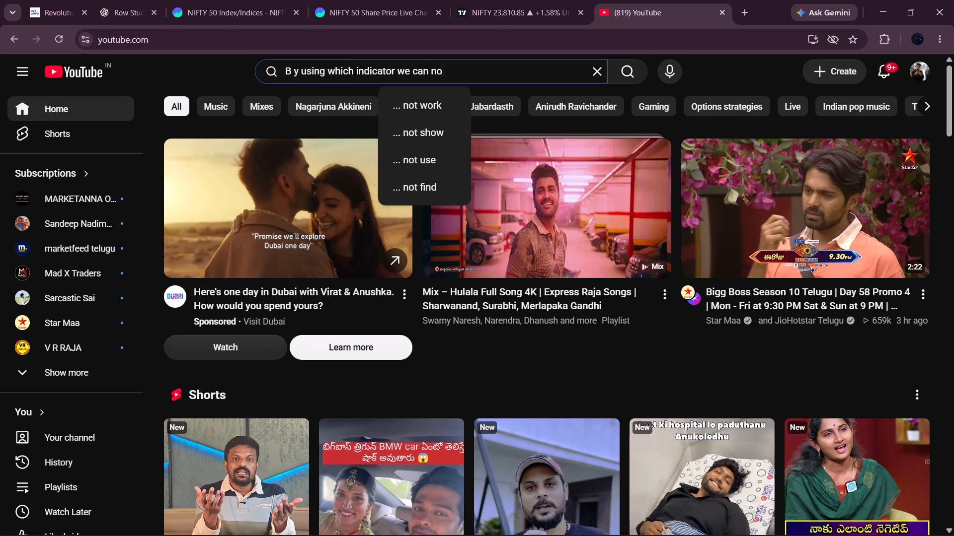
{"action": "key", "text": "space"}
{"action": "type", "text": "of people is their"}
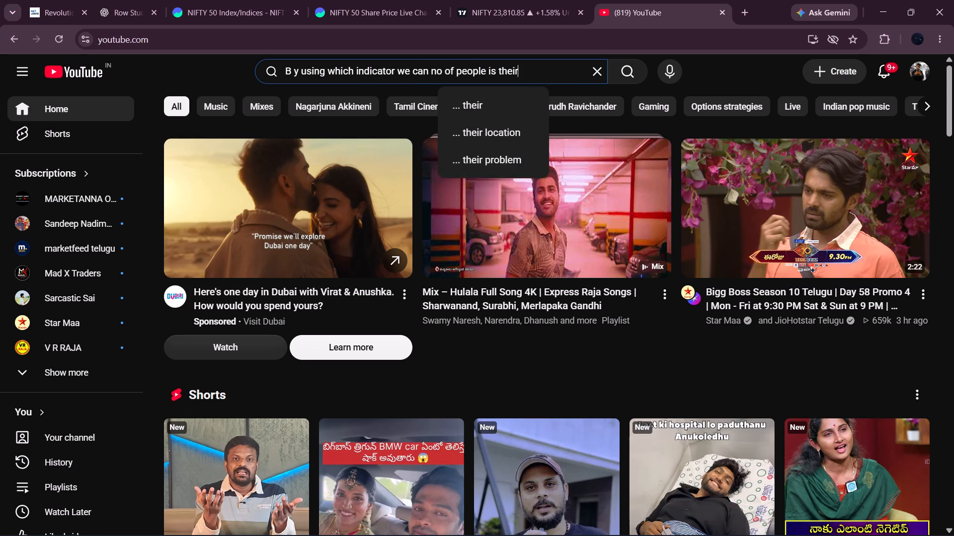
{"action": "key", "text": "space"}
{"action": "key", "text": "Return"}
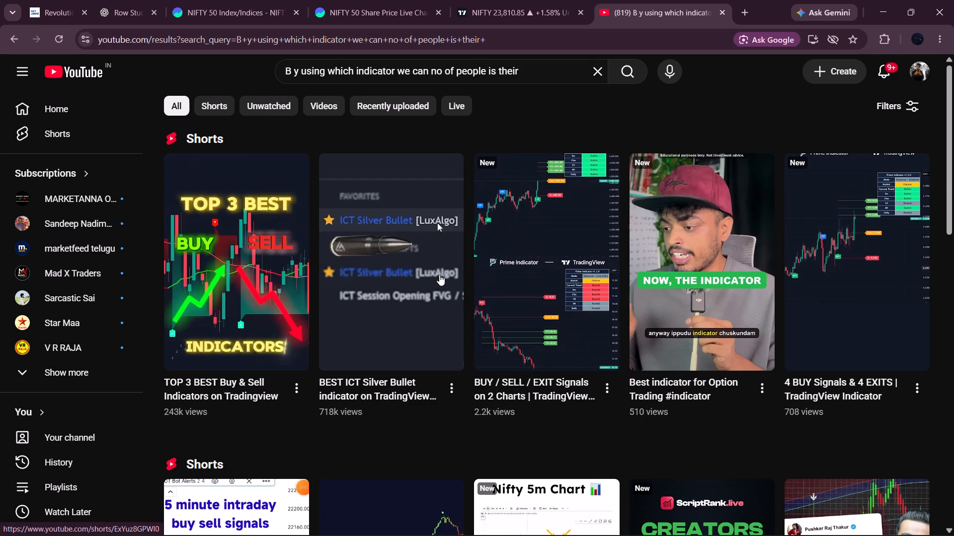
Browse the YouTube results for trading indicator ideas, briefly viewing the "best buy sell indicator tradingview 2024" short.
{"action": "scroll", "coordinate": [433, 272], "scroll_direction": "down", "scroll_amount": 1}
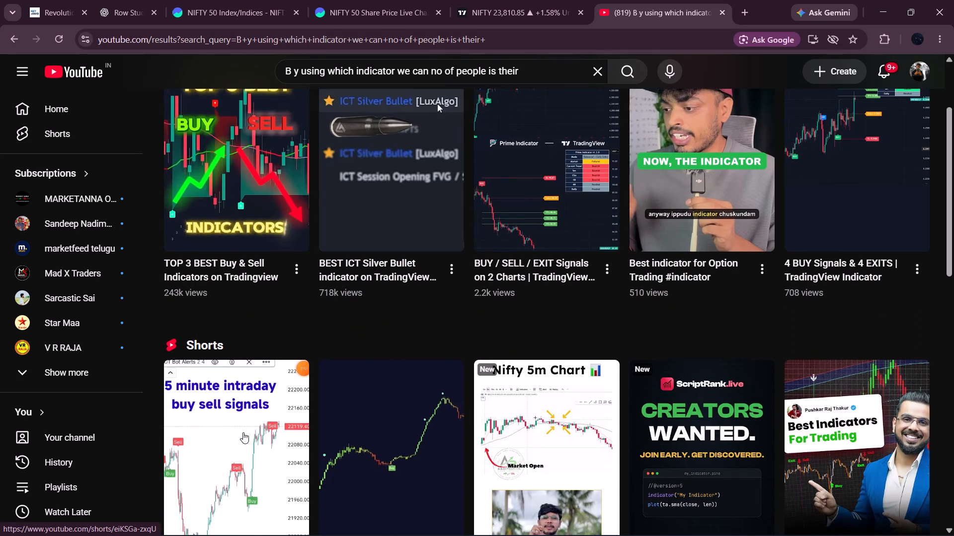
{"action": "left_click", "coordinate": [243, 432]}
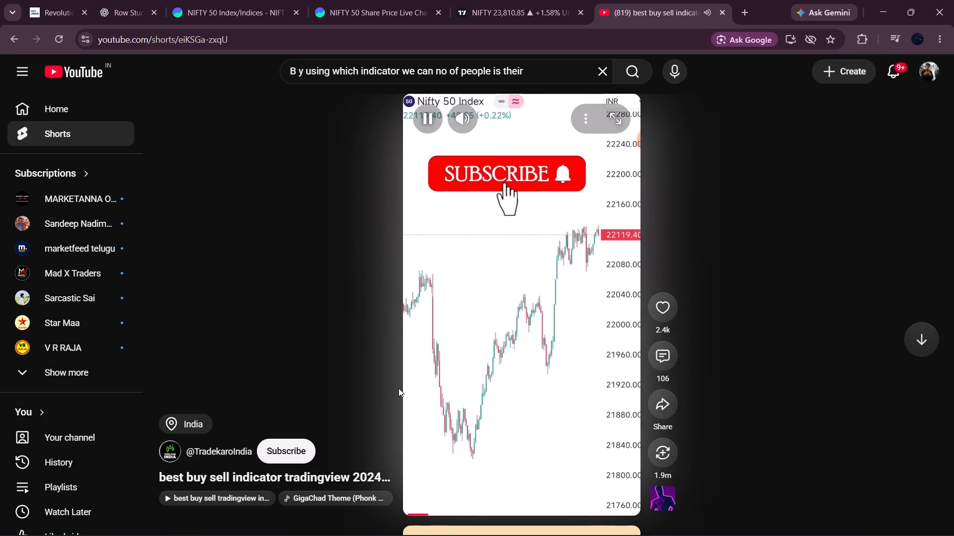
{"action": "scroll", "coordinate": [398, 388], "scroll_direction": "right", "scroll_amount": 7}
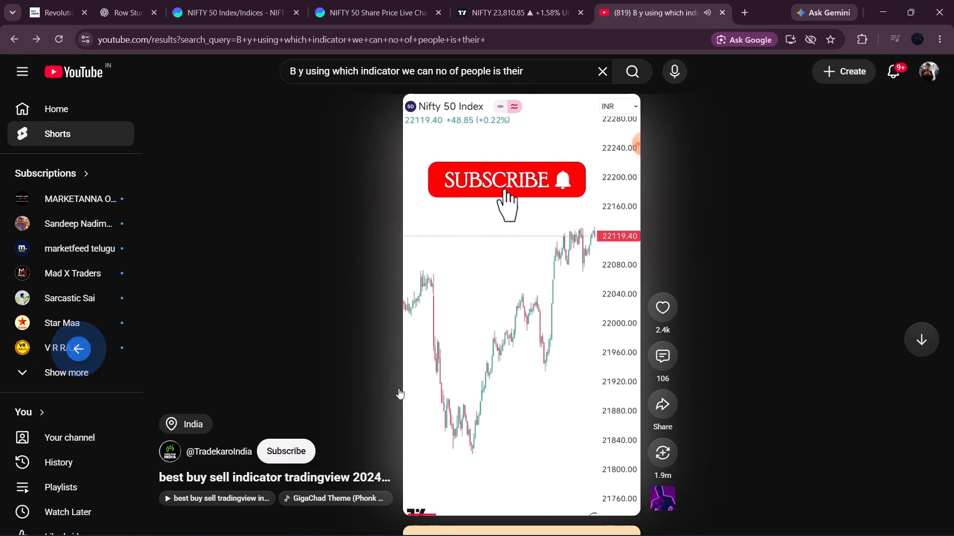
{"action": "scroll", "coordinate": [398, 388], "scroll_direction": "down", "scroll_amount": 1}
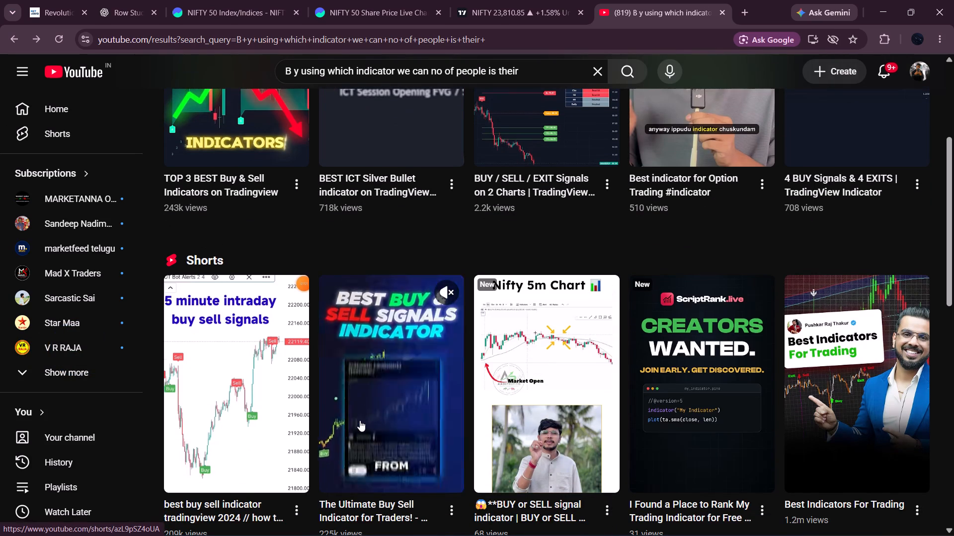
{"action": "scroll", "coordinate": [360, 420], "scroll_direction": "down", "scroll_amount": 2}
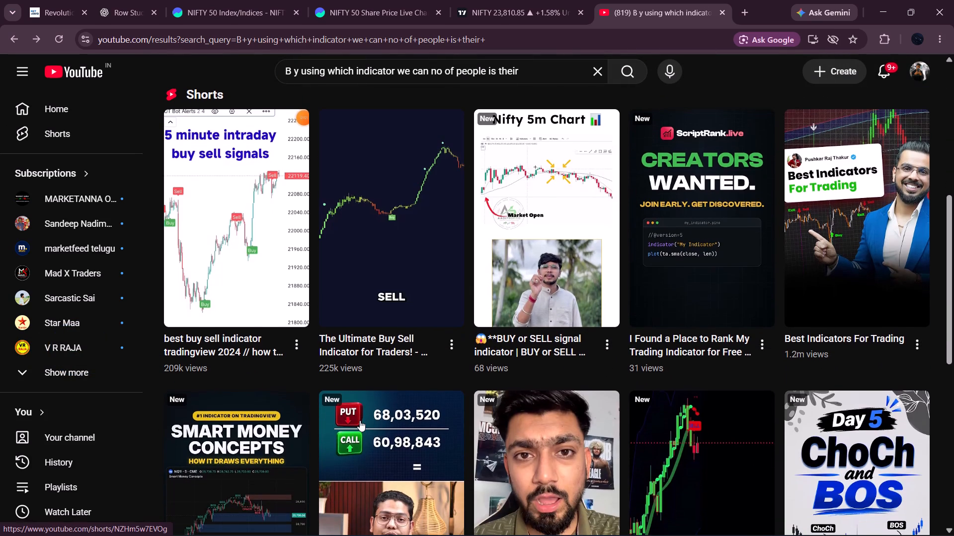
{"action": "scroll", "coordinate": [360, 420], "scroll_direction": "down", "scroll_amount": 3}
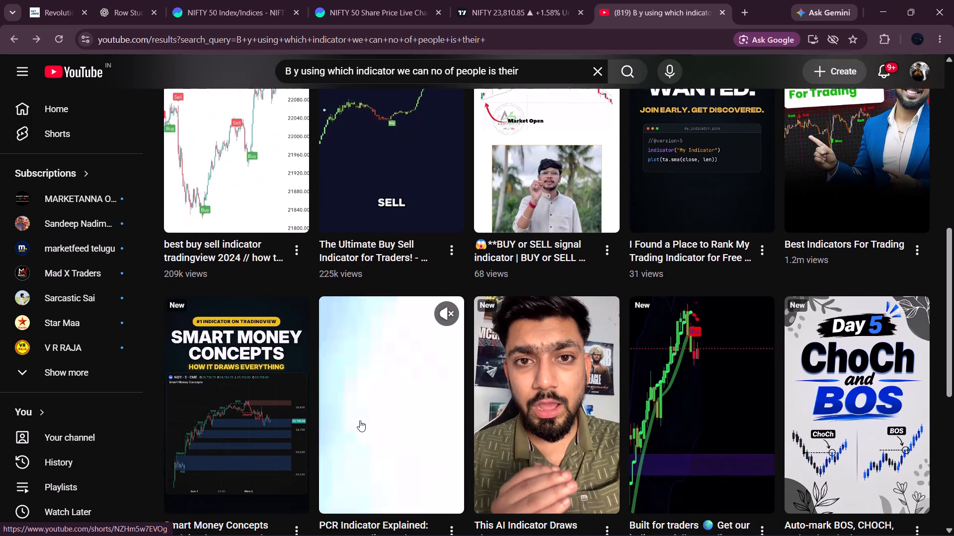
{"action": "scroll", "coordinate": [360, 420], "scroll_direction": "down", "scroll_amount": 4}
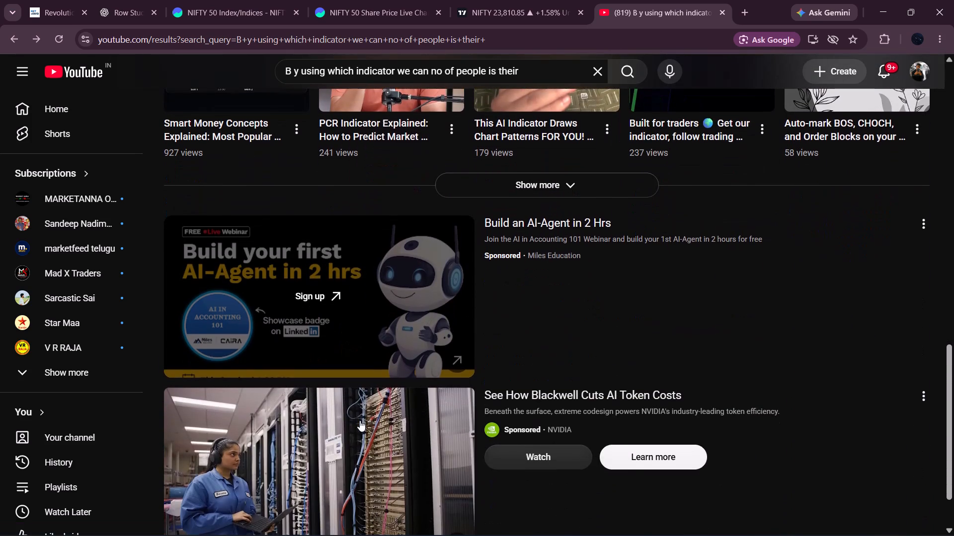
{"action": "scroll", "coordinate": [360, 420], "scroll_direction": "down", "scroll_amount": 8}
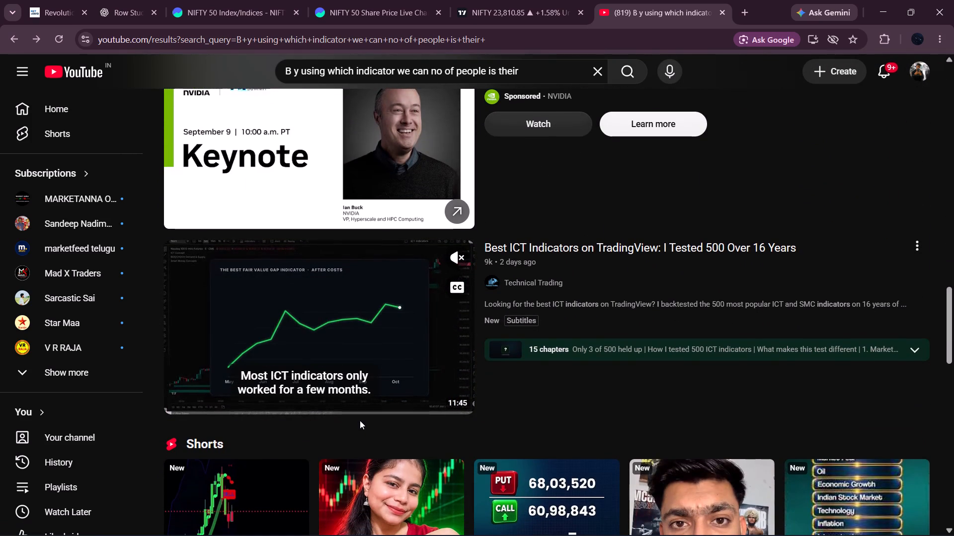
{"action": "left_click", "coordinate": [360, 420]}
{"action": "scroll", "coordinate": [559, 288], "scroll_direction": "up", "scroll_amount": 9}
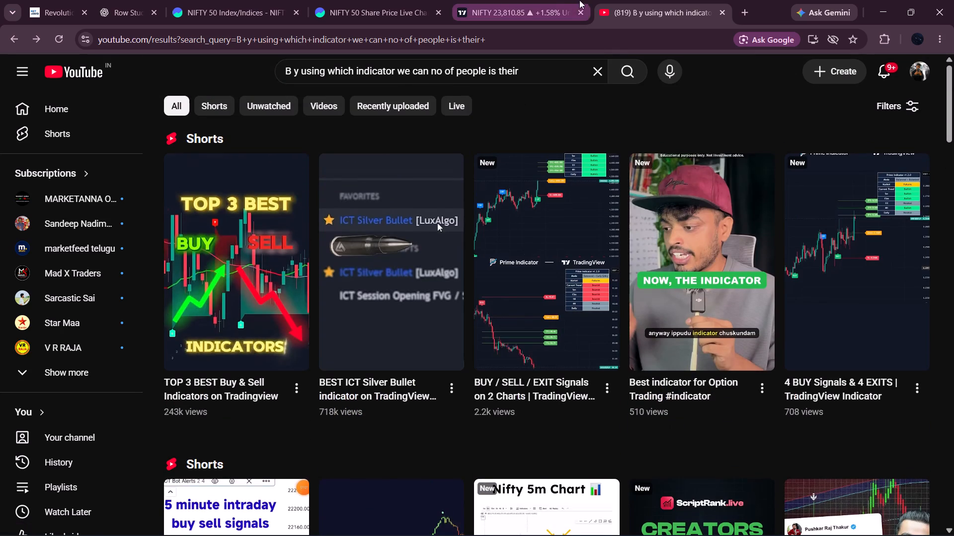
Return to the TradingView NIFTY chart, search the indicators for "sell", and add Buy Sell Signal by kelfry98.
{"action": "left_click", "coordinate": [519, 9]}
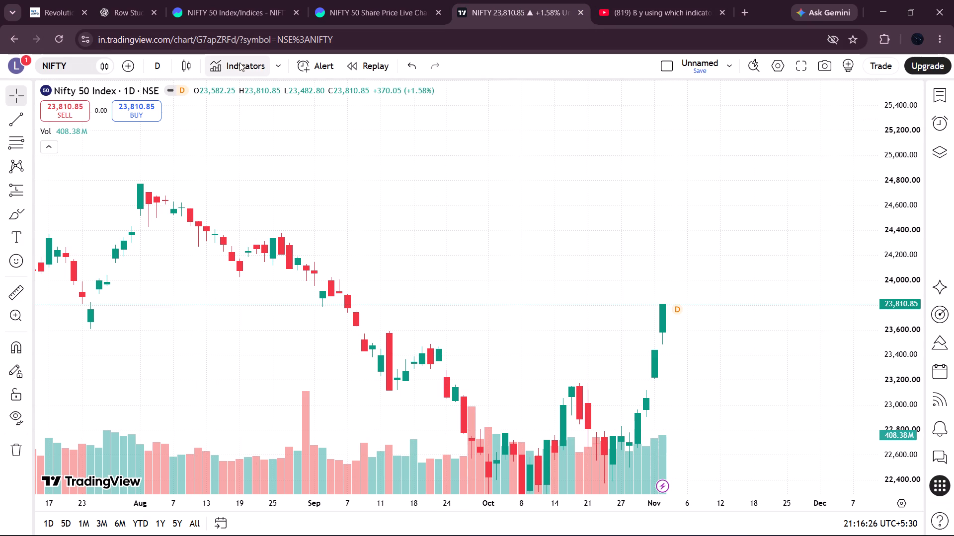
{"action": "left_click", "coordinate": [238, 67]}
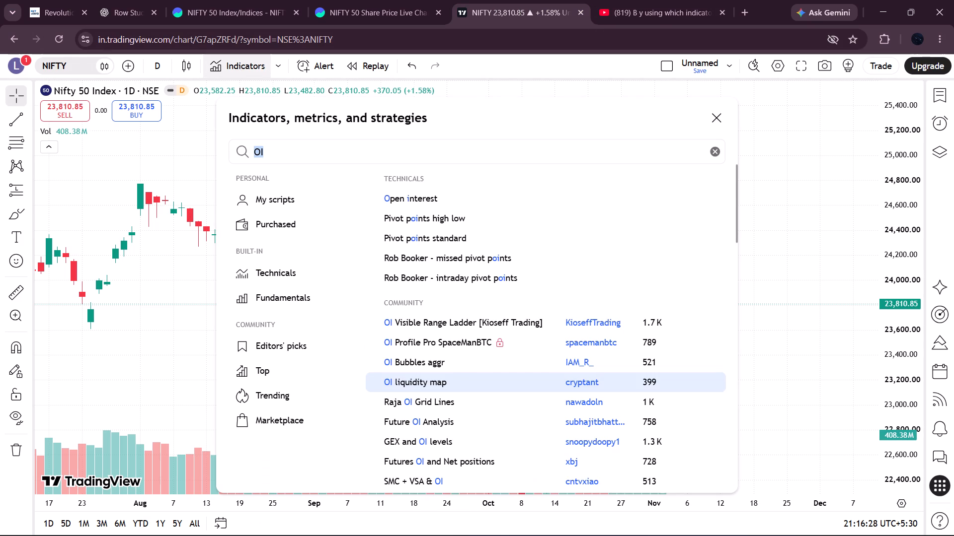
{"action": "key", "text": "BackSpace"}
{"action": "key", "text": "BackSpace"}
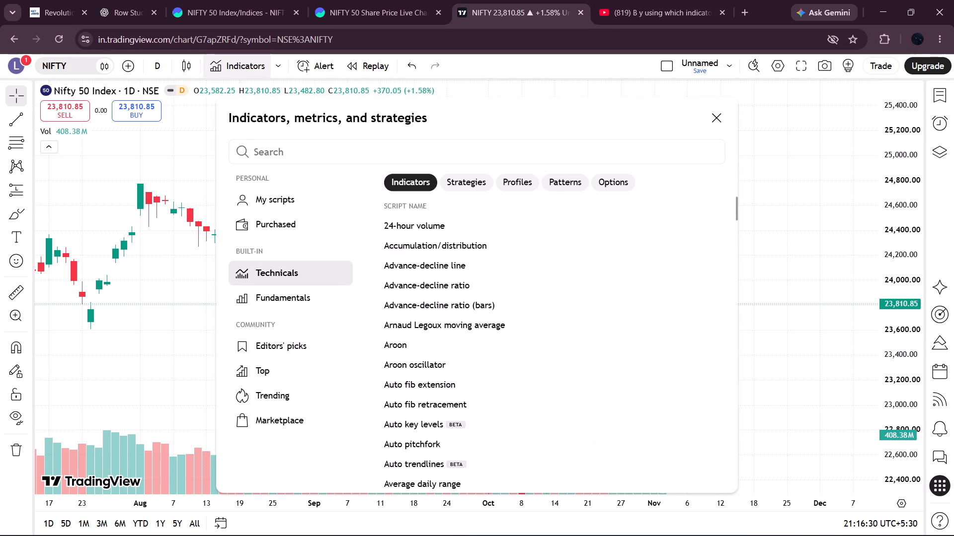
{"action": "type", "text": "sell"}
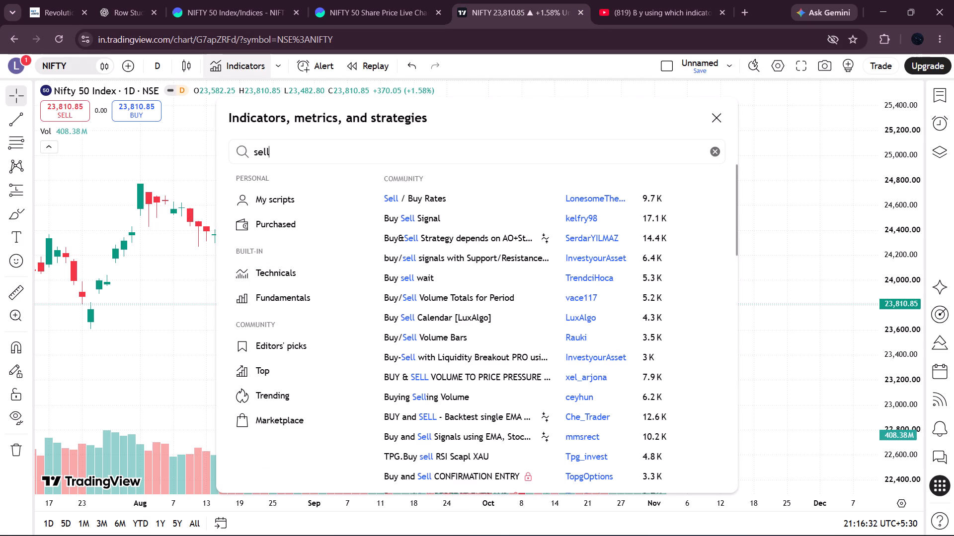
{"action": "left_click", "coordinate": [412, 227]}
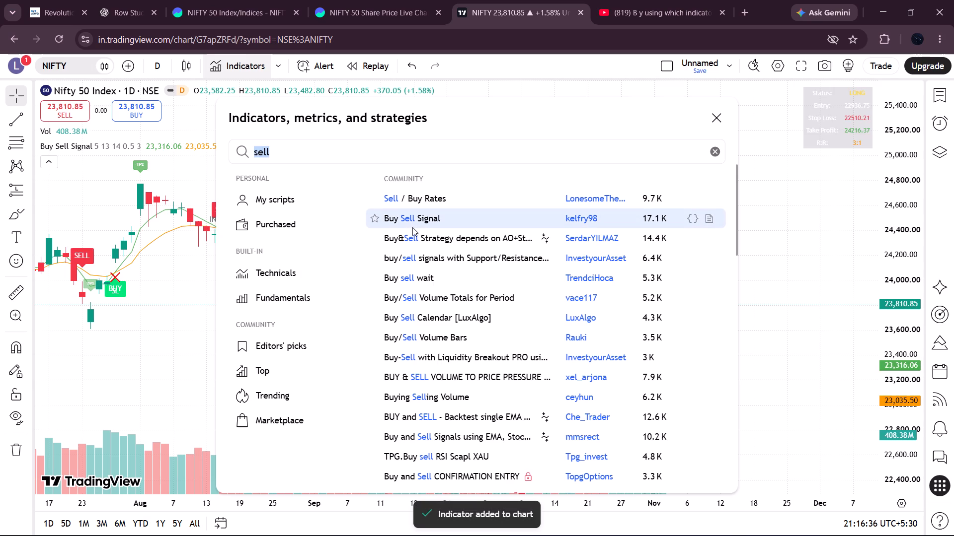
{"action": "left_click", "coordinate": [715, 120]}
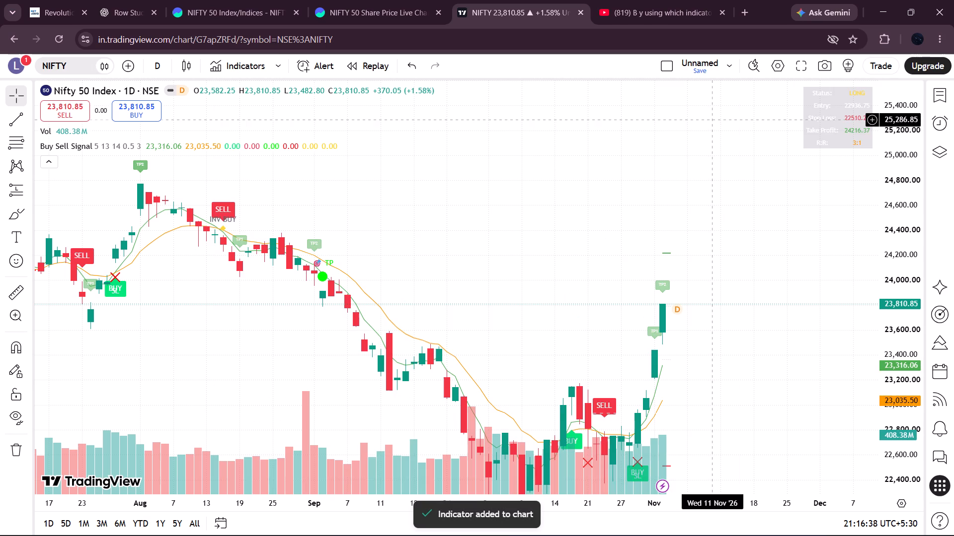
Examine the plotted signals on the NIFTY chart and review the Buy Sell Signal indicator's Inputs, Style and Visibility settings.
{"action": "left_click_drag", "start_coordinate": [477, 241], "coordinate": [529, 224]}
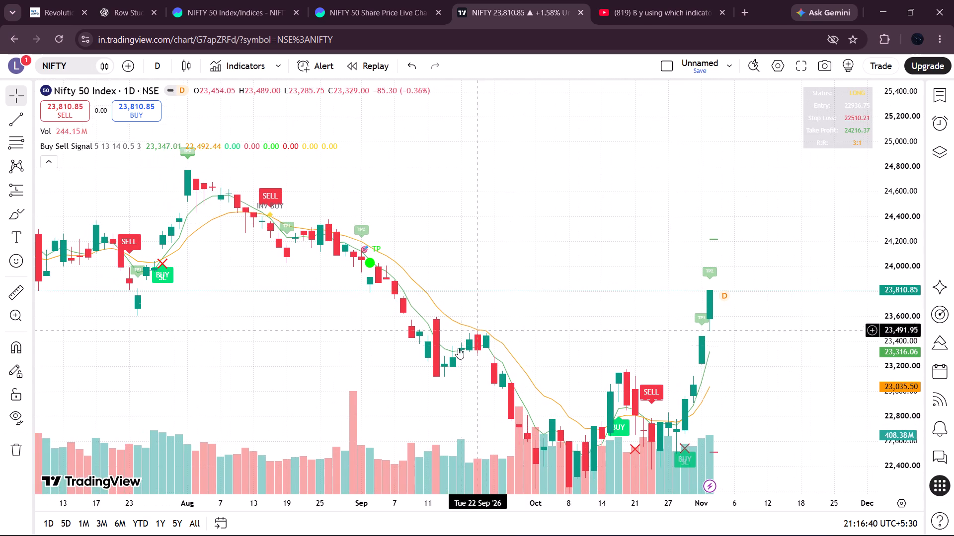
{"action": "left_click", "coordinate": [363, 228]}
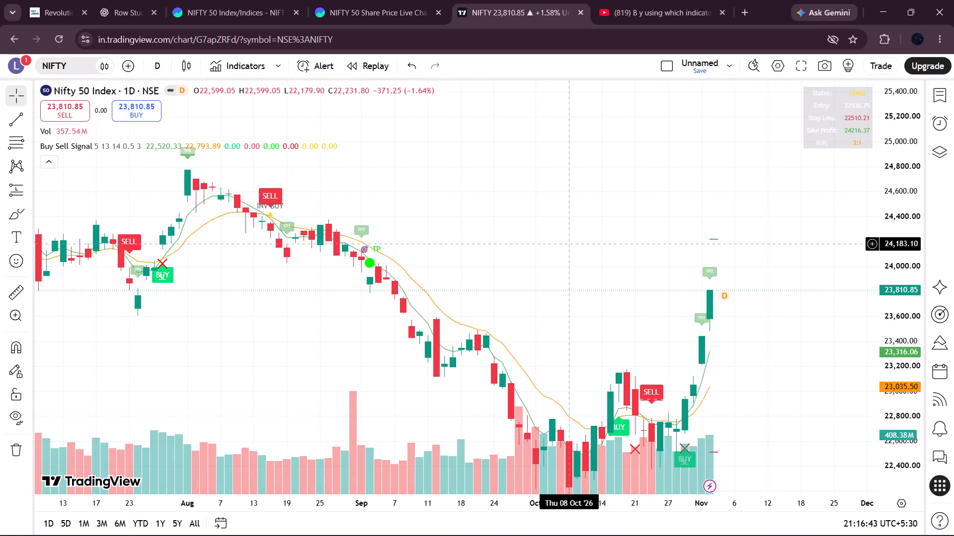
{"action": "left_click_drag", "start_coordinate": [566, 244], "coordinate": [494, 191]}
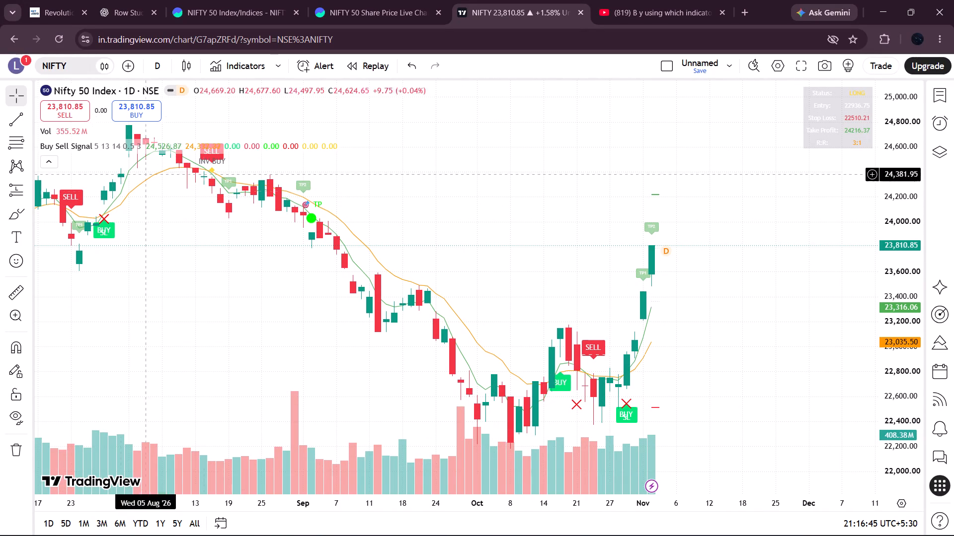
{"action": "left_click", "coordinate": [170, 143]}
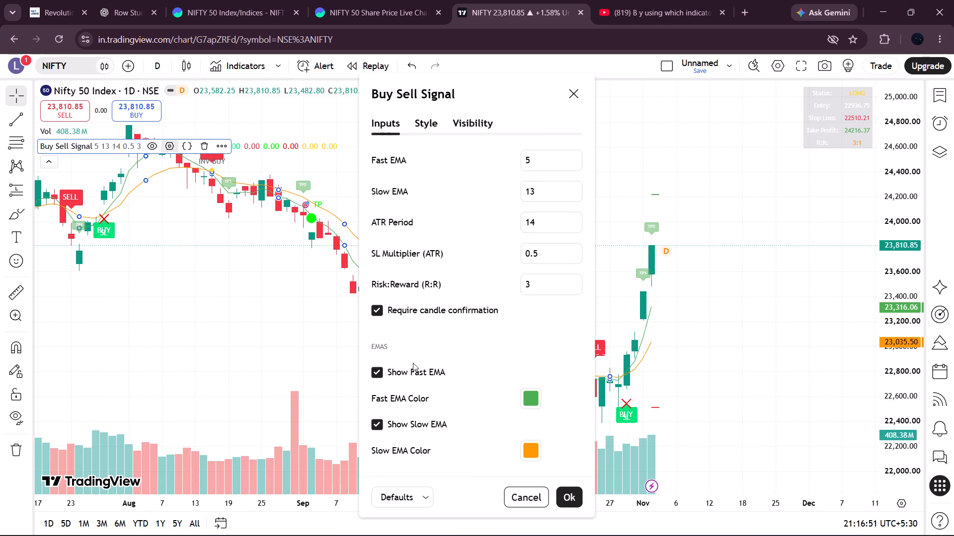
{"action": "scroll", "coordinate": [413, 363], "scroll_direction": "right", "scroll_amount": 1}
{"action": "left_click", "coordinate": [420, 114]}
{"action": "left_click", "coordinate": [421, 121]}
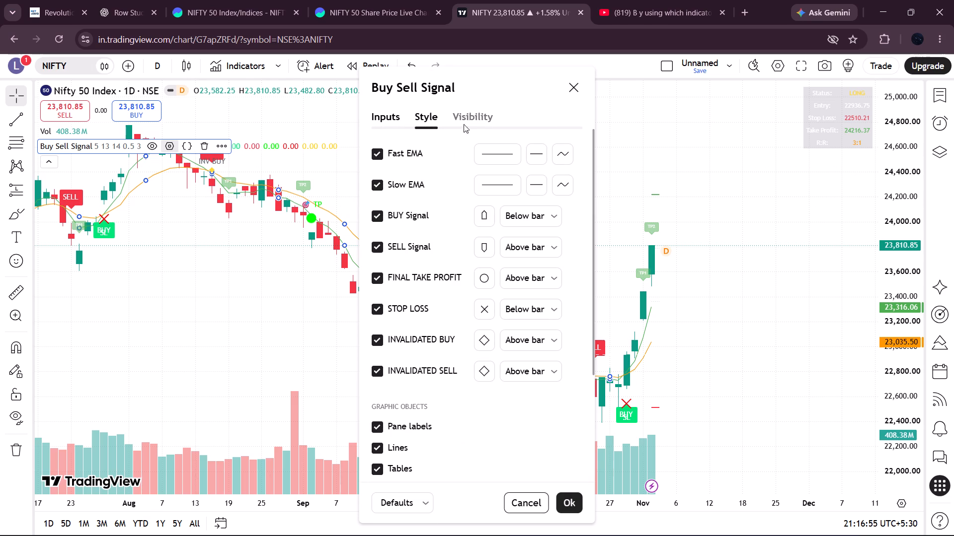
{"action": "left_click", "coordinate": [469, 122]}
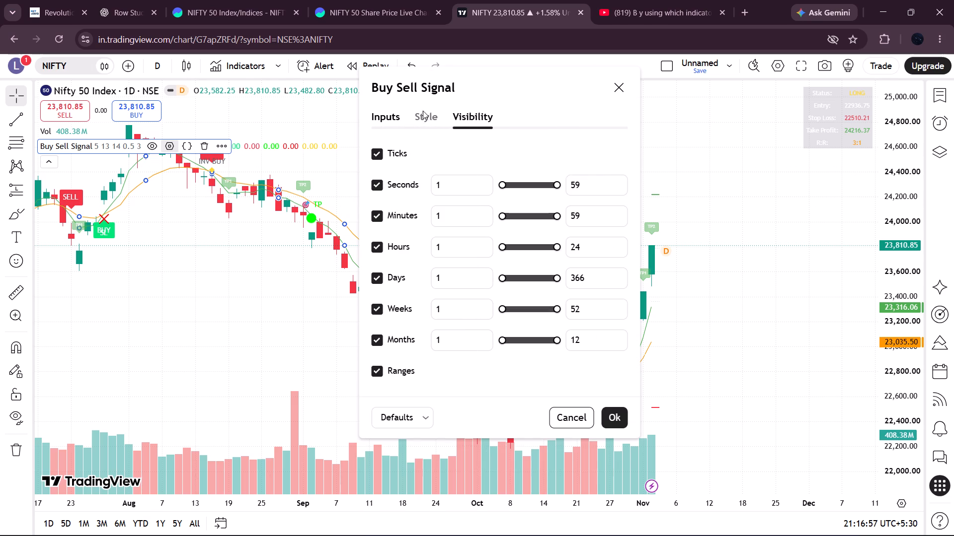
{"action": "left_click", "coordinate": [411, 117]}
{"action": "left_click", "coordinate": [384, 114]}
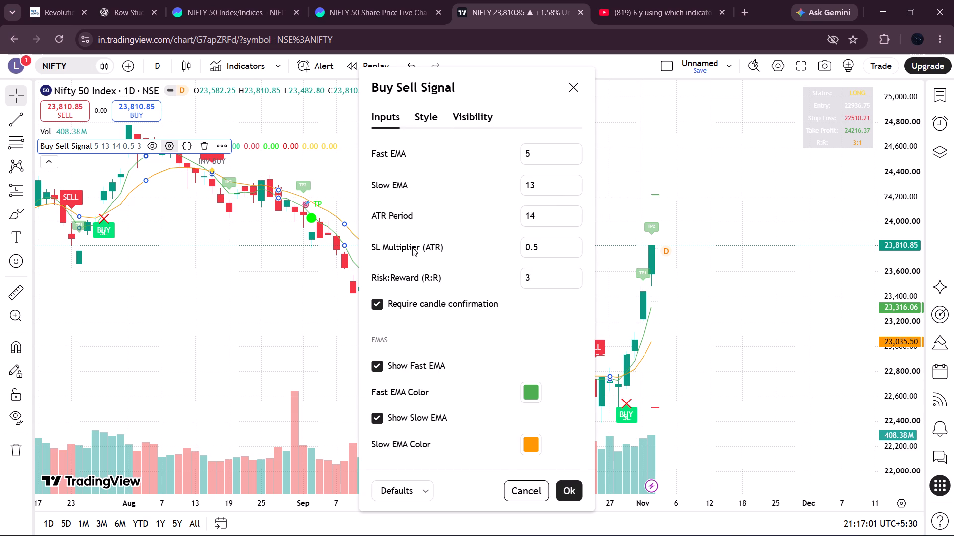
{"action": "scroll", "coordinate": [412, 247], "scroll_direction": "down", "scroll_amount": 2}
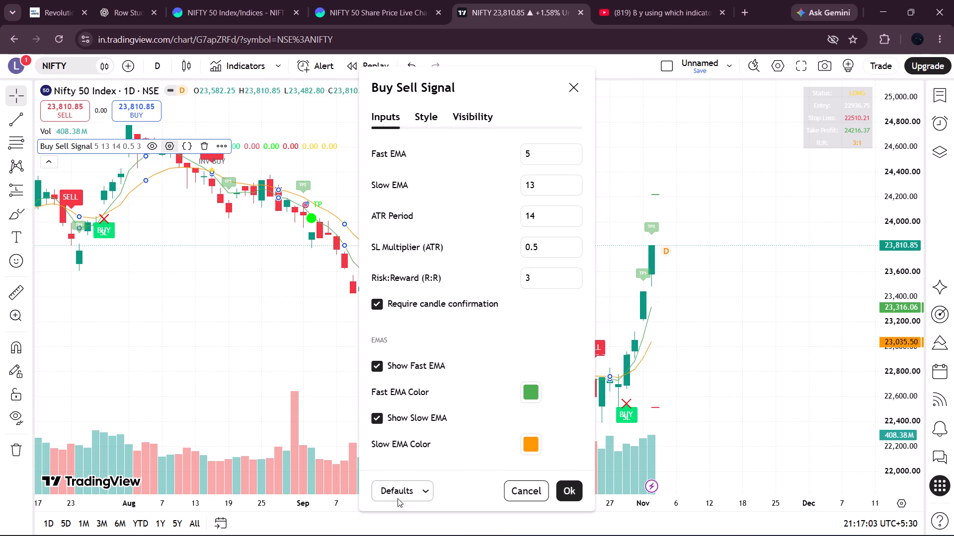
Save the Buy Sell Signal indicator's current settings as default.
{"action": "left_click", "coordinate": [409, 494]}
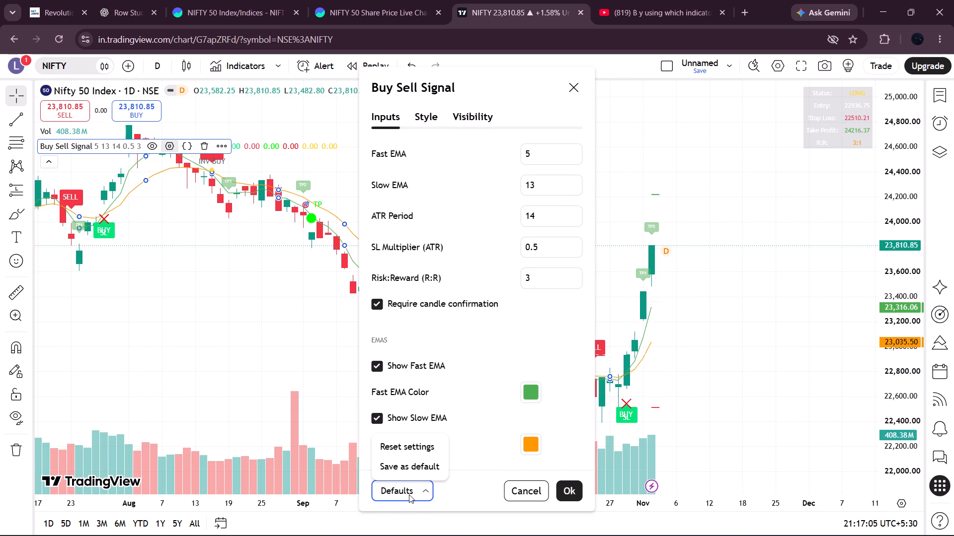
{"action": "left_click", "coordinate": [409, 494]}
{"action": "left_click", "coordinate": [409, 494]}
{"action": "left_click", "coordinate": [409, 466]}
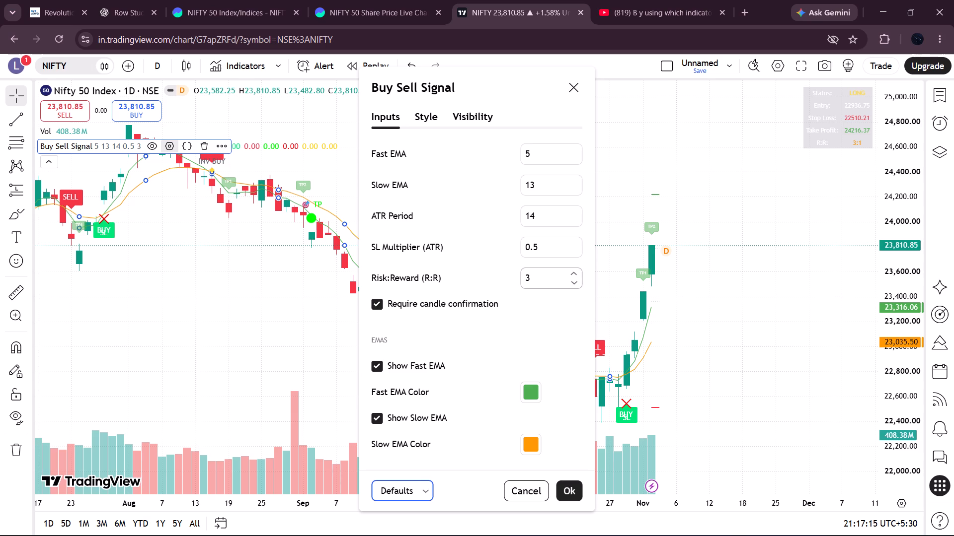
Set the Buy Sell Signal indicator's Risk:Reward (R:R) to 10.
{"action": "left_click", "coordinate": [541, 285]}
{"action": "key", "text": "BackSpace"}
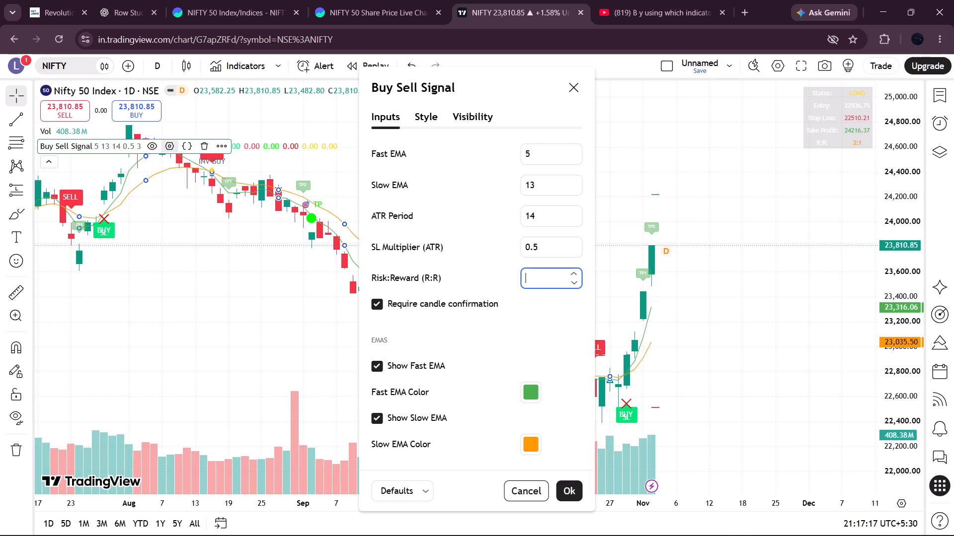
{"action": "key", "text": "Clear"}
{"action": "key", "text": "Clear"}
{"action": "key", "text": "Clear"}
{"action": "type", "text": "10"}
Set the Buy Sell Signal indicator's SL Multiplier (ATR) to 15.
{"action": "left_click", "coordinate": [551, 248]}
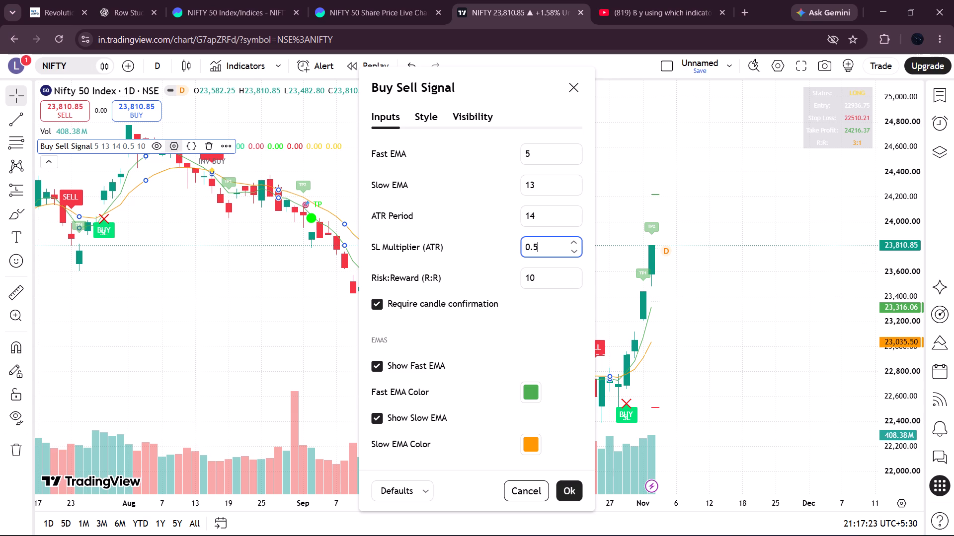
{"action": "key", "text": "BackSpace"}
{"action": "key", "text": "BackSpace"}
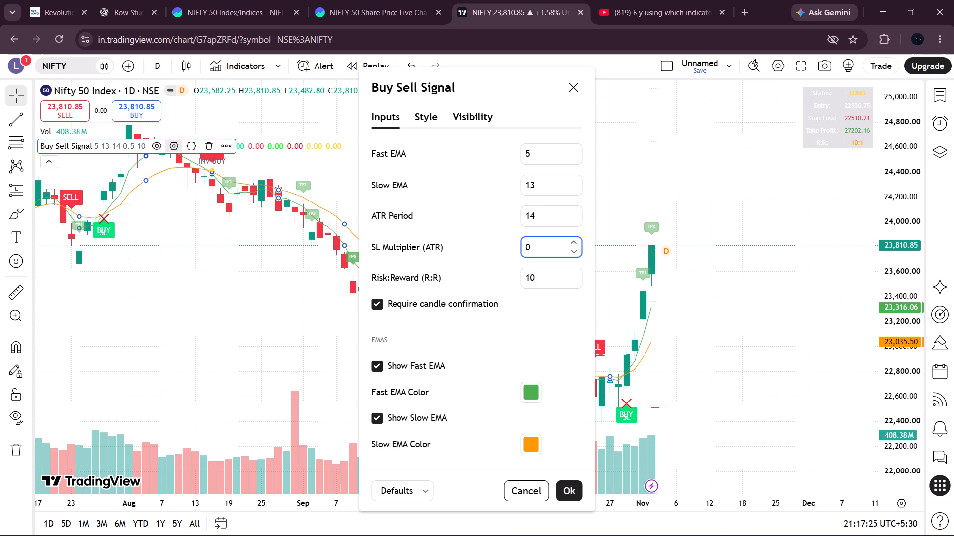
{"action": "type", "text": "15"}
{"action": "key", "text": "BackSpace"}
{"action": "key", "text": "BackSpace"}
{"action": "key", "text": "BackSpace"}
{"action": "key", "text": "BackSpace"}
{"action": "type", "text": "15"}
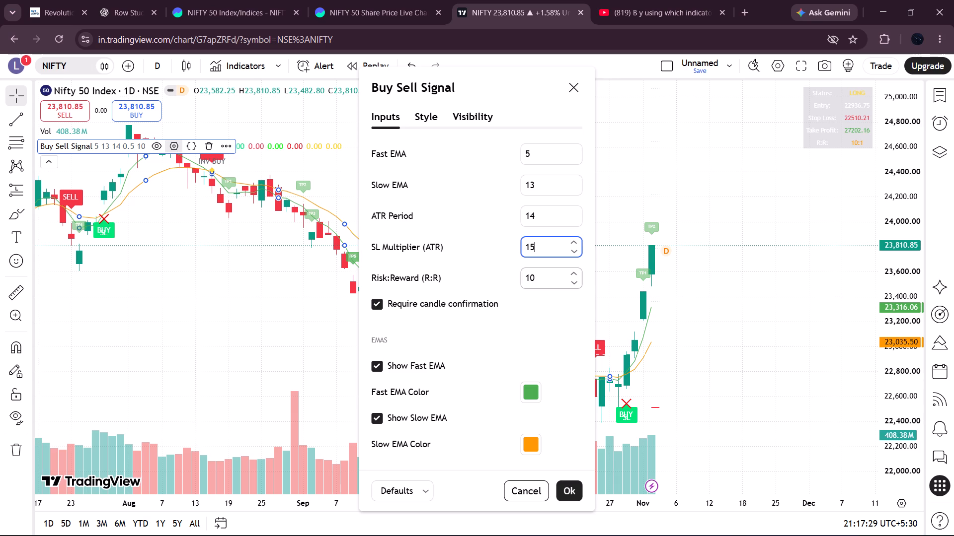
Set the indicator's Risk:Reward (R:R) to 30 and apply the settings.
{"action": "left_click", "coordinate": [545, 277]}
{"action": "key", "text": "BackSpace"}
{"action": "key", "text": "BackSpace"}
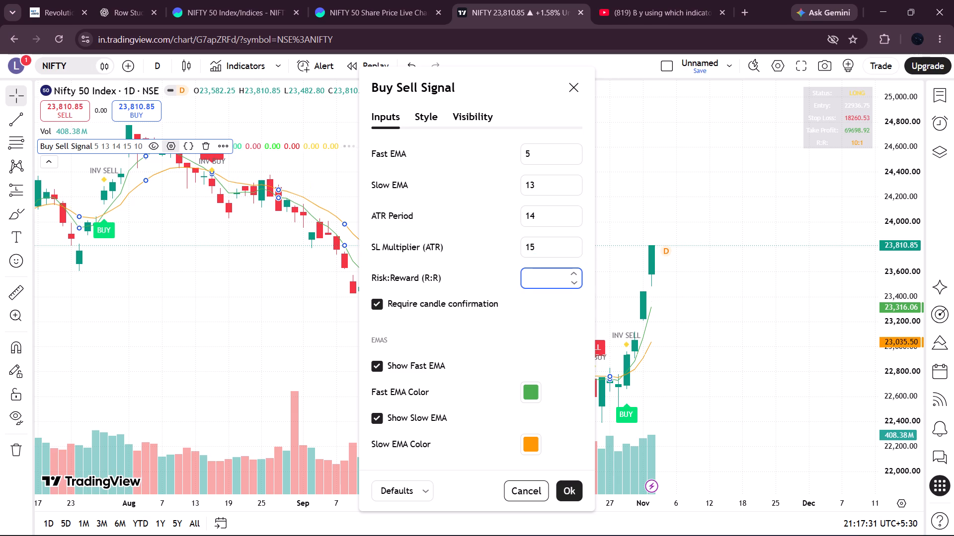
{"action": "type", "text": "30"}
{"action": "left_click", "coordinate": [568, 490]}
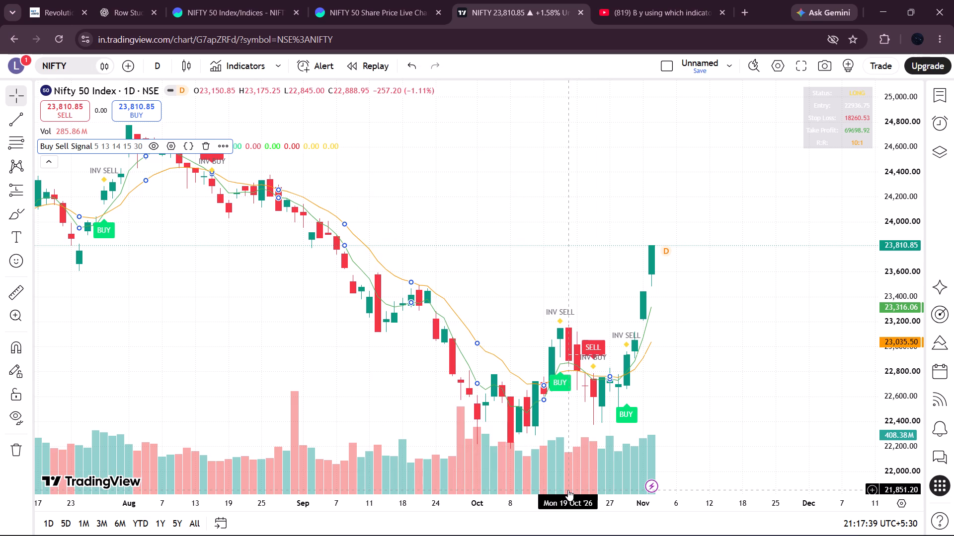
Examine the recent NIFTY candles at a larger scale, including the latest-updates marker and the INV SELL signal at 29 Oct.
{"action": "left_click_drag", "start_coordinate": [530, 297], "coordinate": [543, 347]}
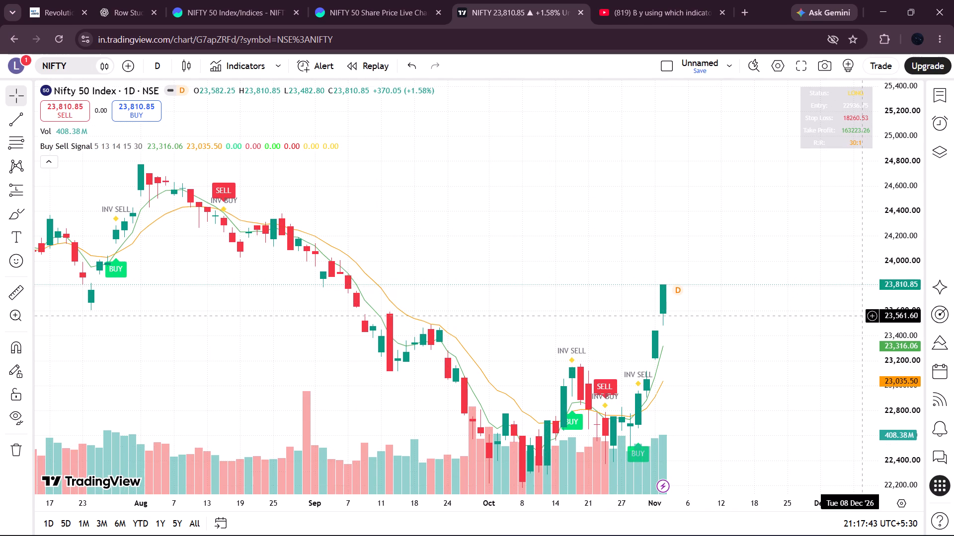
{"action": "left_click_drag", "start_coordinate": [902, 342], "coordinate": [904, 194]}
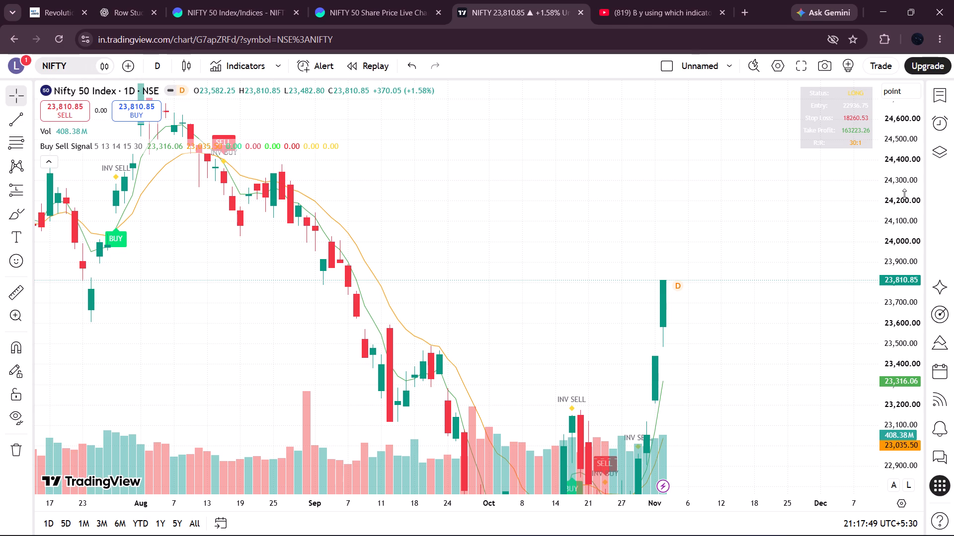
{"action": "left_click_drag", "start_coordinate": [904, 194], "coordinate": [904, 235]}
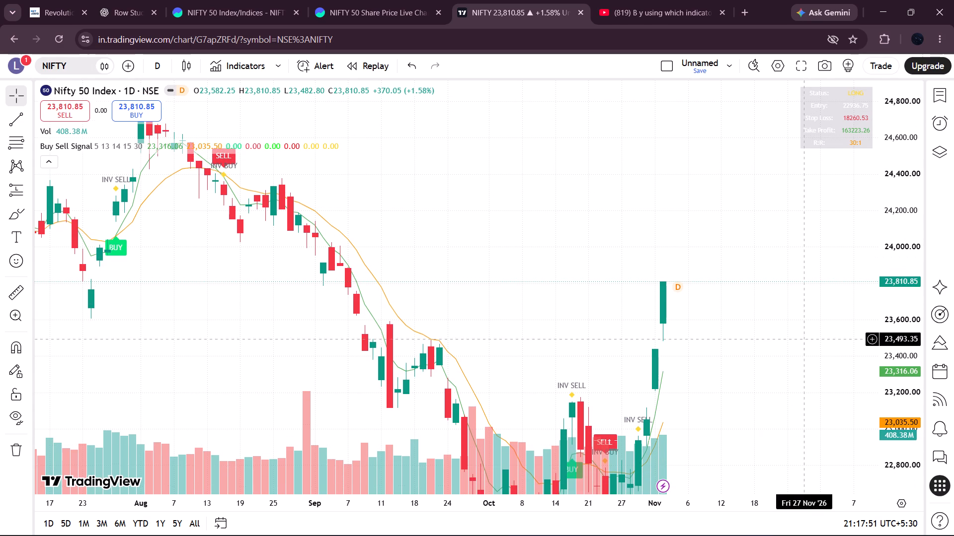
{"action": "left_click_drag", "start_coordinate": [698, 503], "coordinate": [486, 512]}
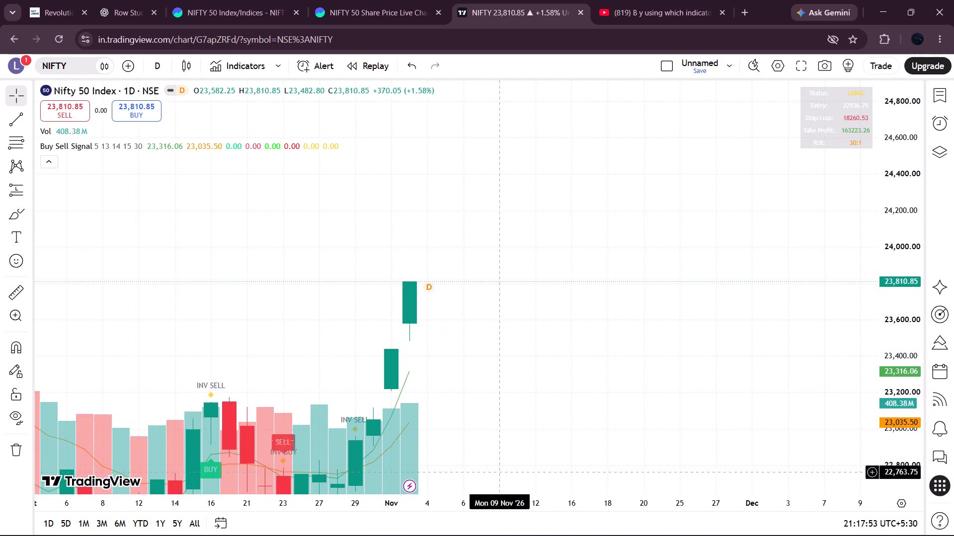
{"action": "left_click_drag", "start_coordinate": [526, 376], "coordinate": [673, 265]}
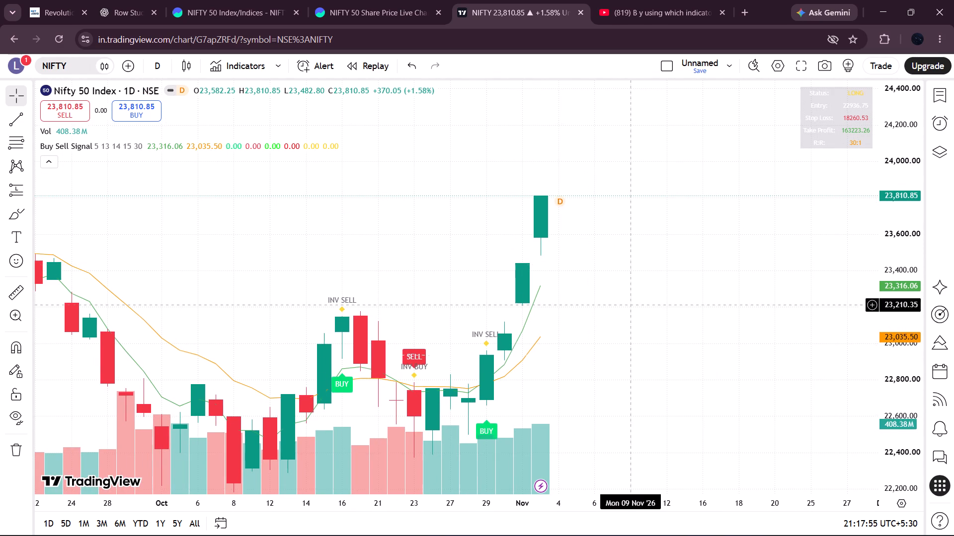
{"action": "left_click", "coordinate": [540, 480]}
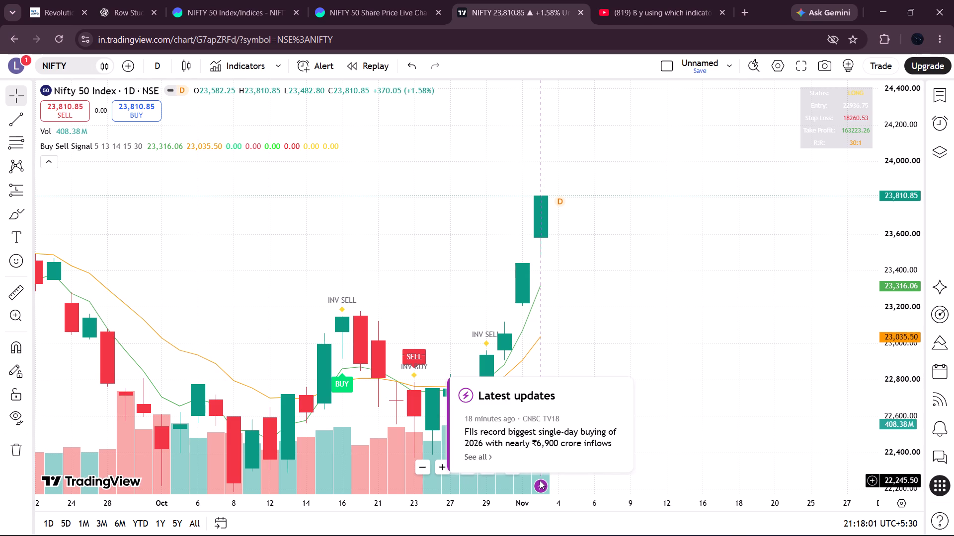
{"action": "left_click", "coordinate": [655, 251]}
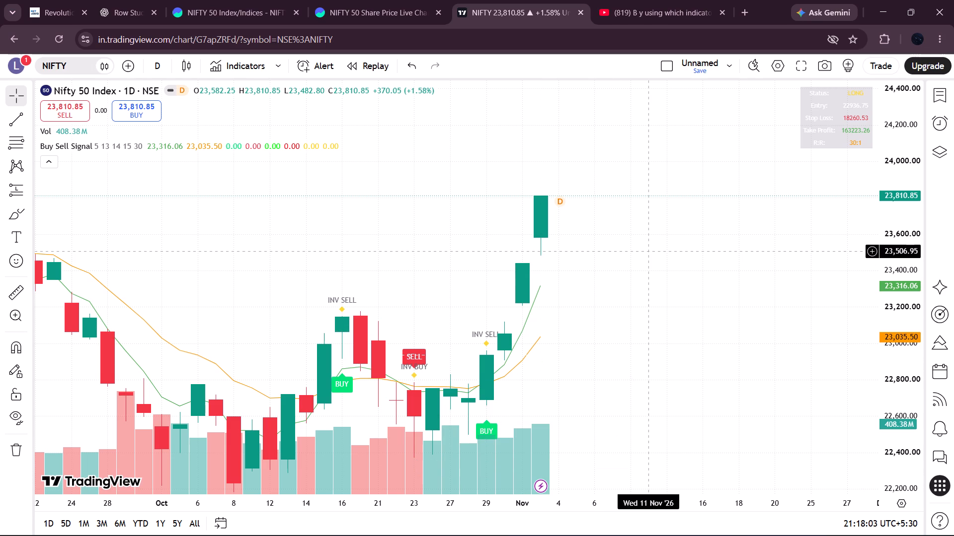
{"action": "left_click_drag", "start_coordinate": [557, 335], "coordinate": [573, 283]}
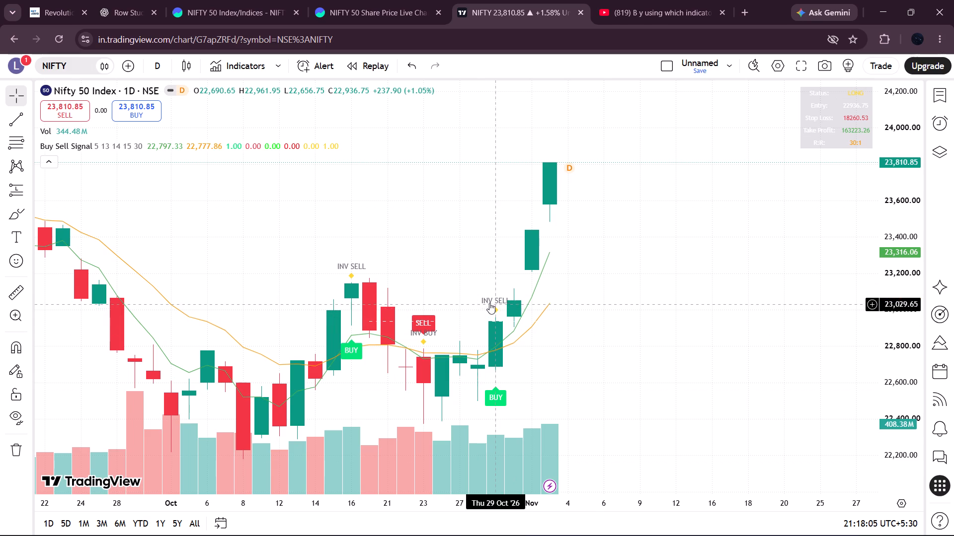
{"action": "left_click", "coordinate": [490, 301]}
{"action": "left_click", "coordinate": [491, 302]}
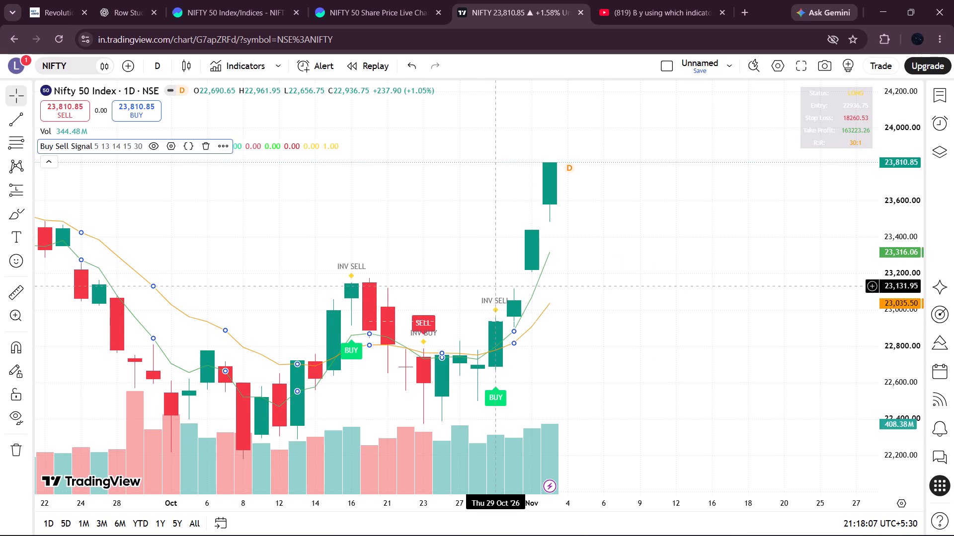
{"action": "left_click", "coordinate": [488, 301]}
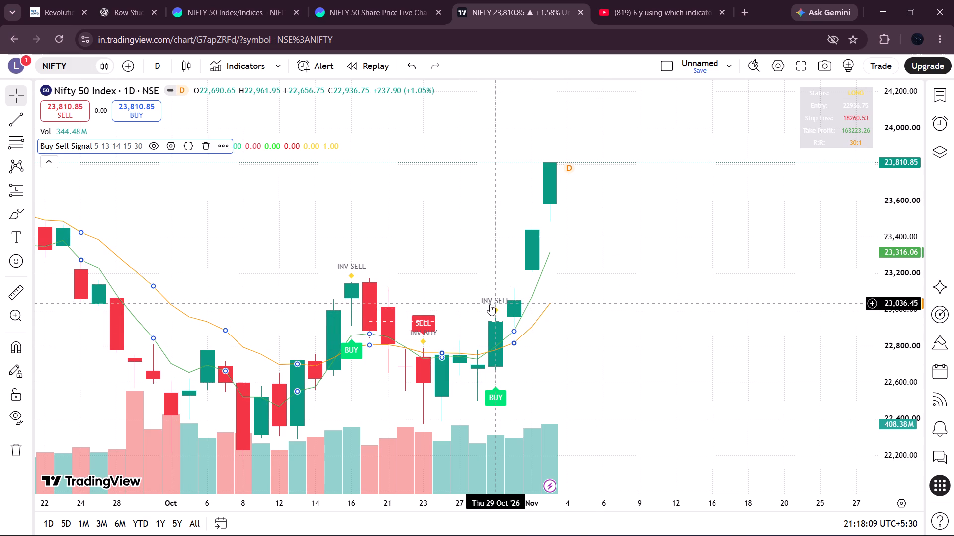
{"action": "left_click", "coordinate": [496, 308]}
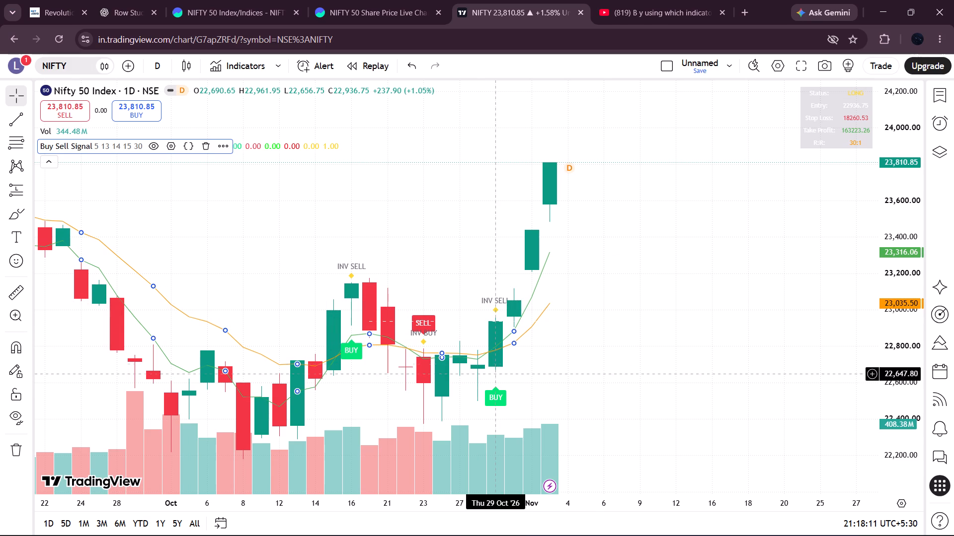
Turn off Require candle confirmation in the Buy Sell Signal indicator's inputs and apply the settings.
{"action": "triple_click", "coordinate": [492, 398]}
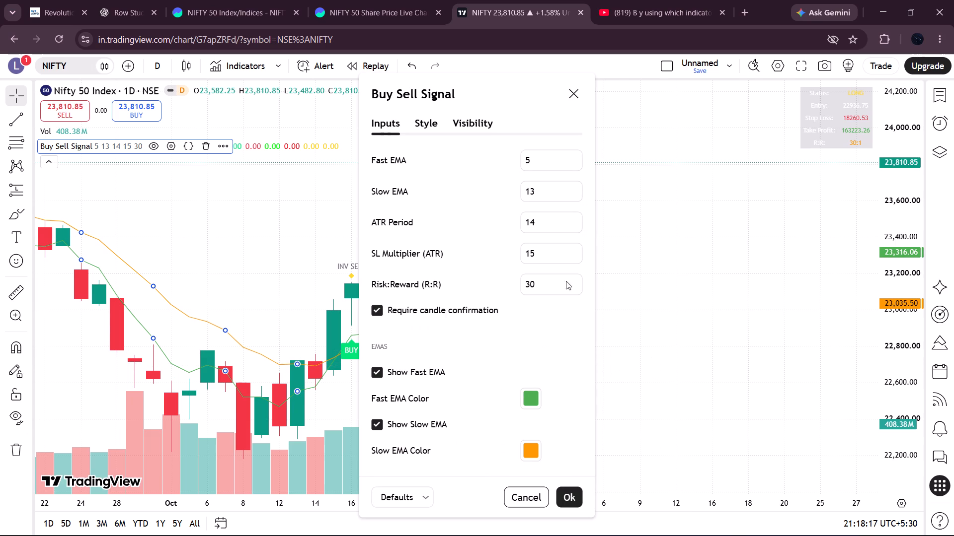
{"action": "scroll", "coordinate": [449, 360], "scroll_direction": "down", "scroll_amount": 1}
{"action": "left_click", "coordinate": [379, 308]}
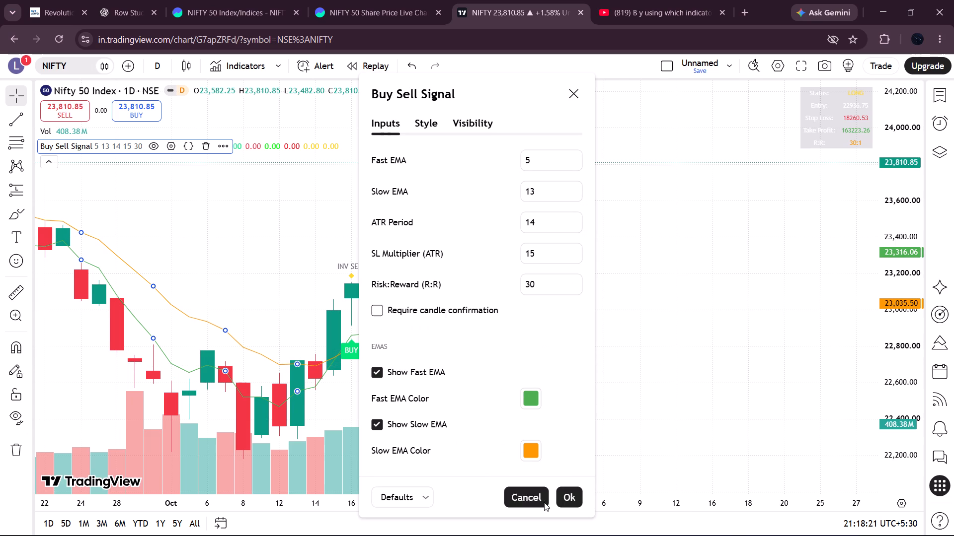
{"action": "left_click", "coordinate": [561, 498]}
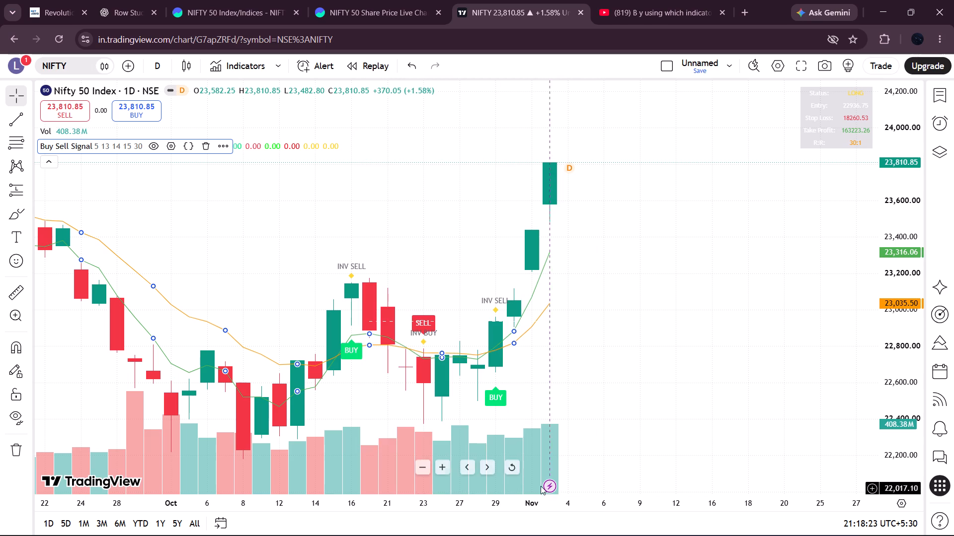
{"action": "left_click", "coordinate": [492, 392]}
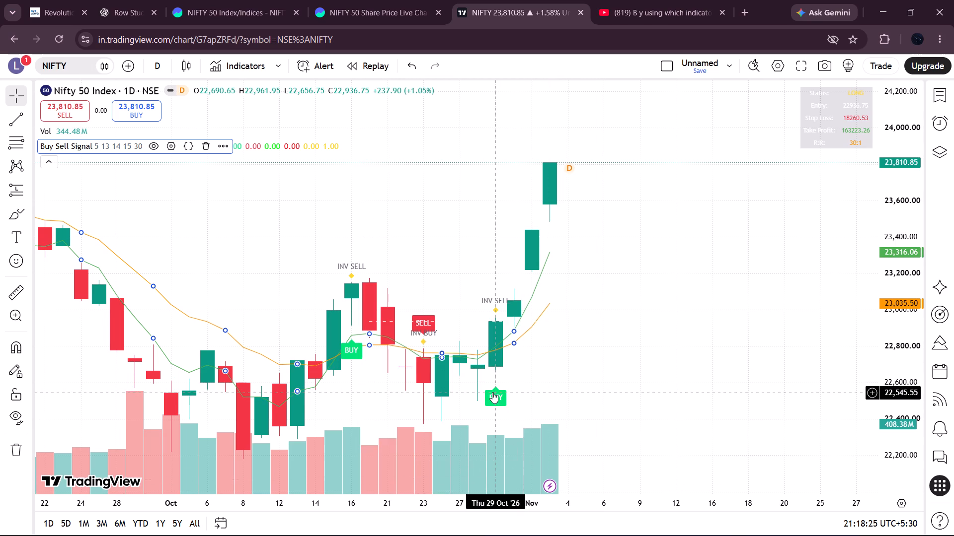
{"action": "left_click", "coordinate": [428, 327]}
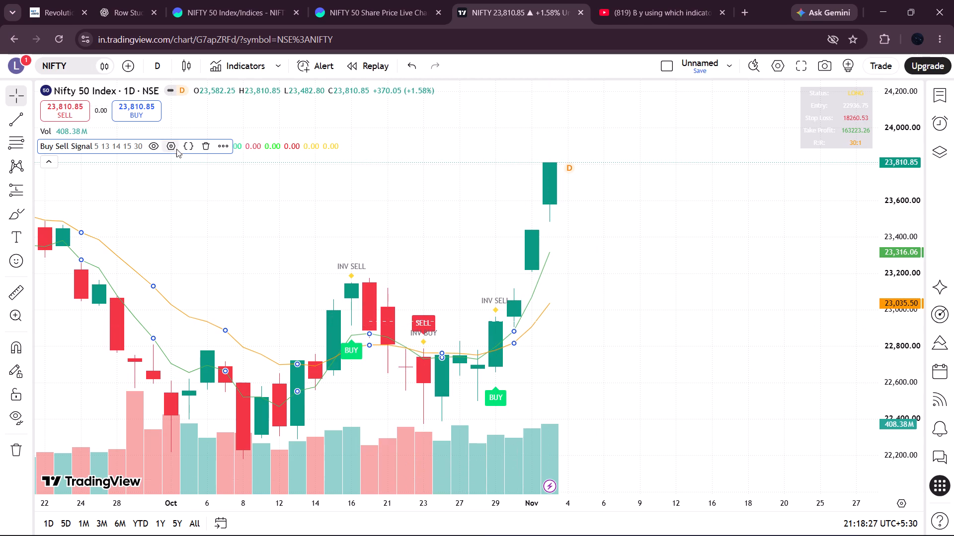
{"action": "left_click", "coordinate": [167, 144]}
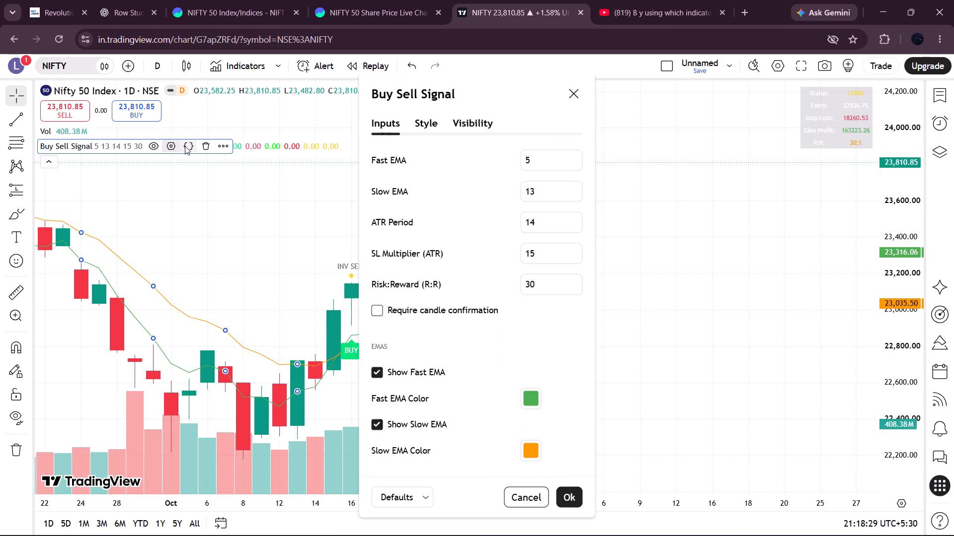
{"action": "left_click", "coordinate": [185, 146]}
Read through the Buy Sell Signal source code, covering its parameters, entry signals, position management, info table and alert conditions, and close it.
{"action": "left_click", "coordinate": [185, 146]}
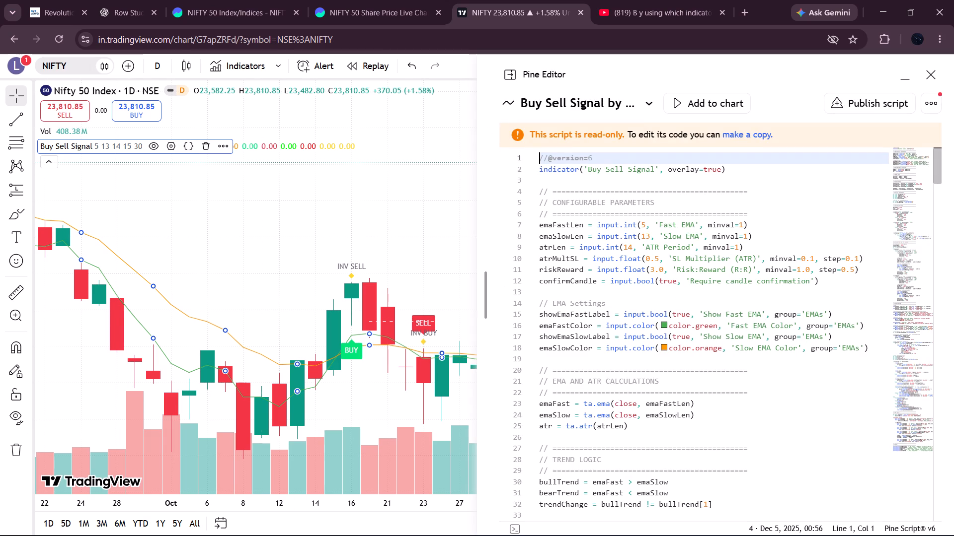
{"action": "scroll", "coordinate": [648, 291], "scroll_direction": "down", "scroll_amount": 3}
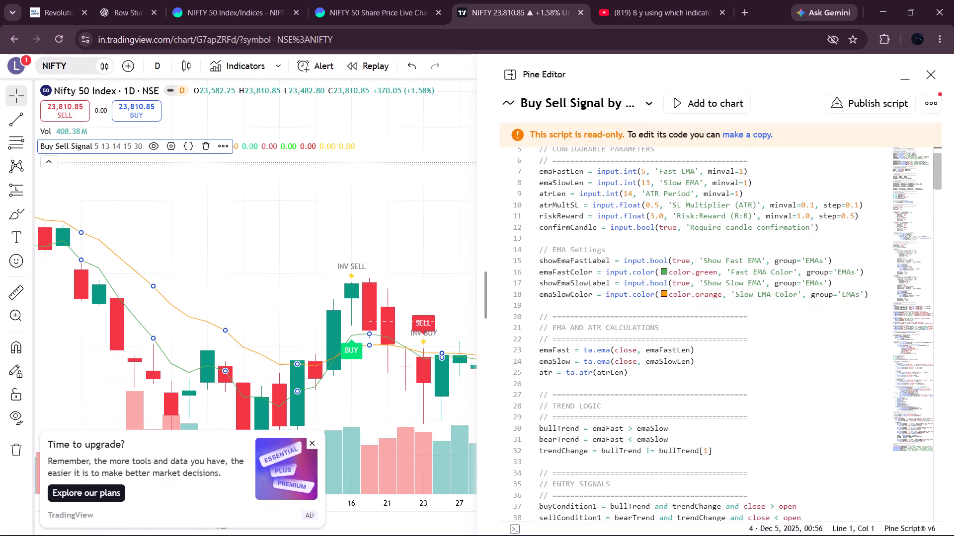
{"action": "scroll", "coordinate": [648, 291], "scroll_direction": "down", "scroll_amount": 4}
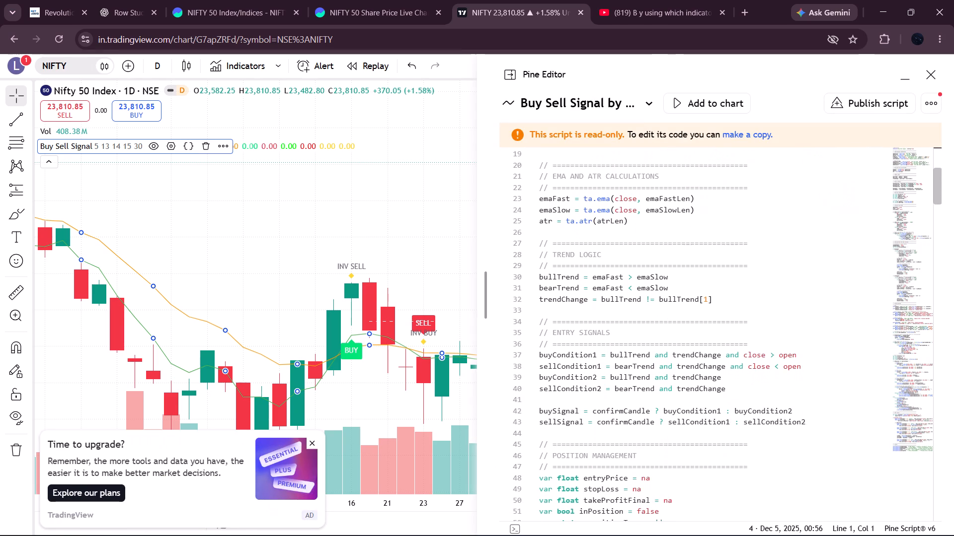
{"action": "scroll", "coordinate": [648, 291], "scroll_direction": "down", "scroll_amount": 4}
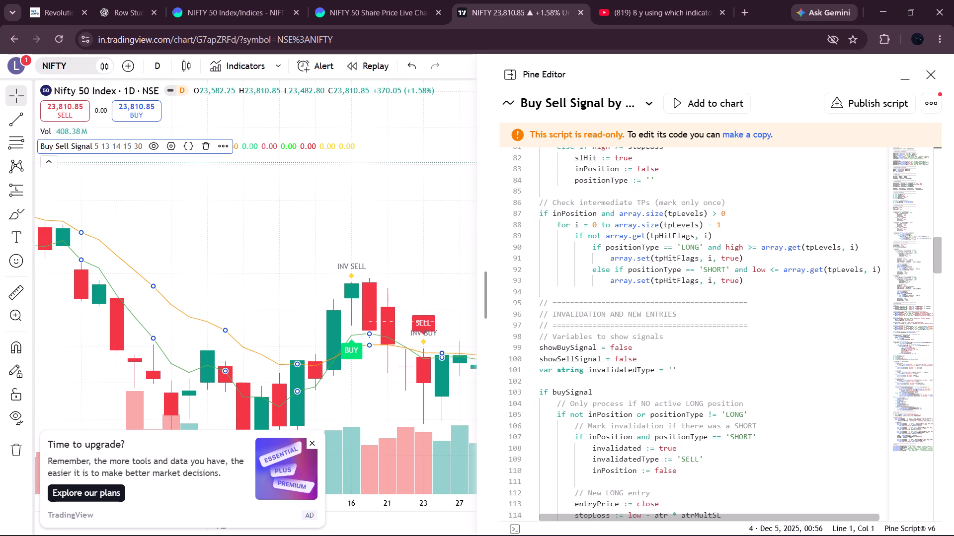
{"action": "scroll", "coordinate": [648, 291], "scroll_direction": "down", "scroll_amount": 20}
{"action": "scroll", "coordinate": [648, 291], "scroll_direction": "down", "scroll_amount": 1}
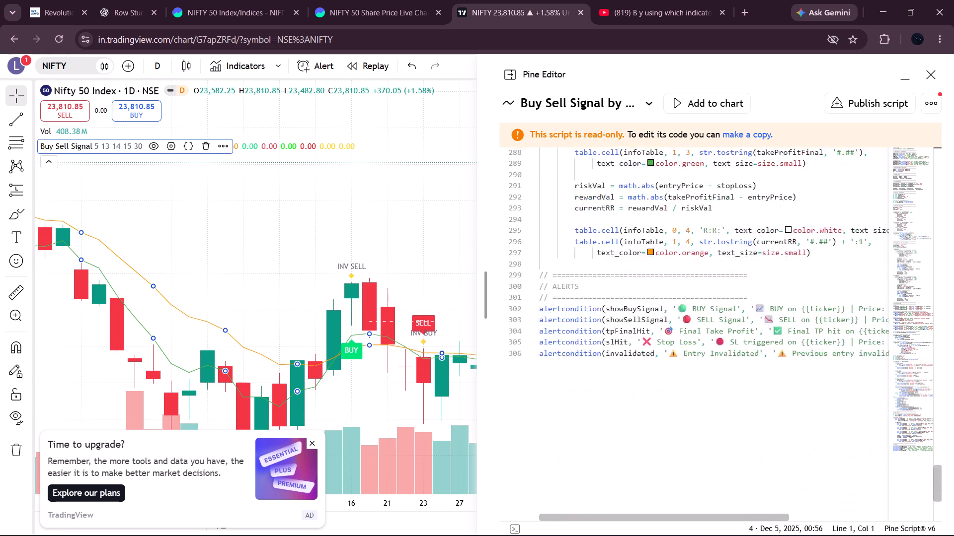
{"action": "scroll", "coordinate": [648, 291], "scroll_direction": "up", "scroll_amount": 3}
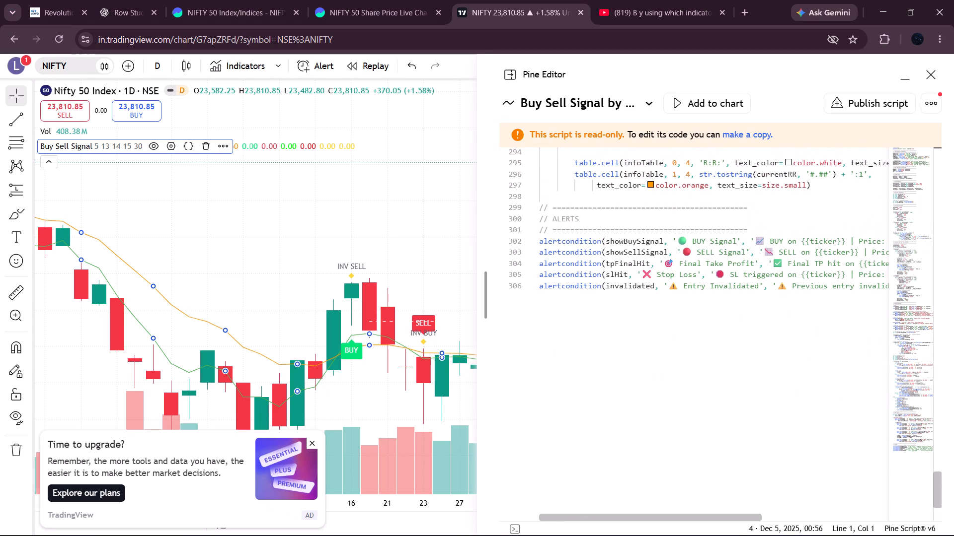
{"action": "scroll", "coordinate": [648, 291], "scroll_direction": "left", "scroll_amount": 1}
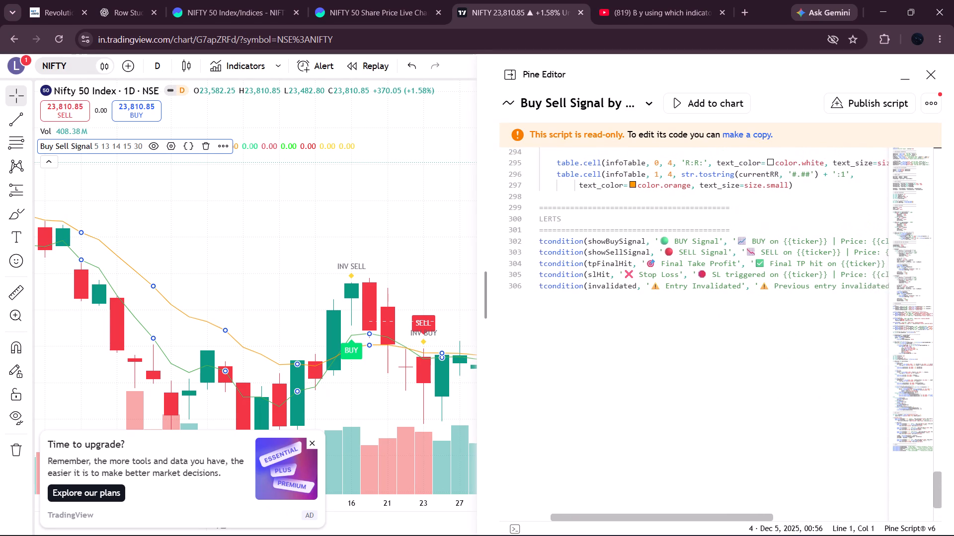
{"action": "scroll", "coordinate": [648, 291], "scroll_direction": "left", "scroll_amount": 3}
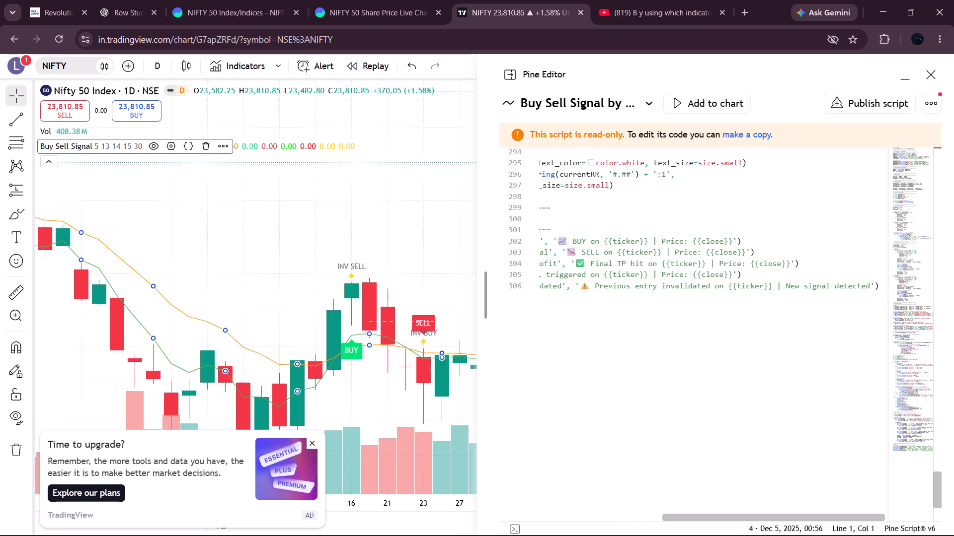
{"action": "scroll", "coordinate": [648, 291], "scroll_direction": "right", "scroll_amount": 6}
{"action": "scroll", "coordinate": [648, 291], "scroll_direction": "up", "scroll_amount": 1}
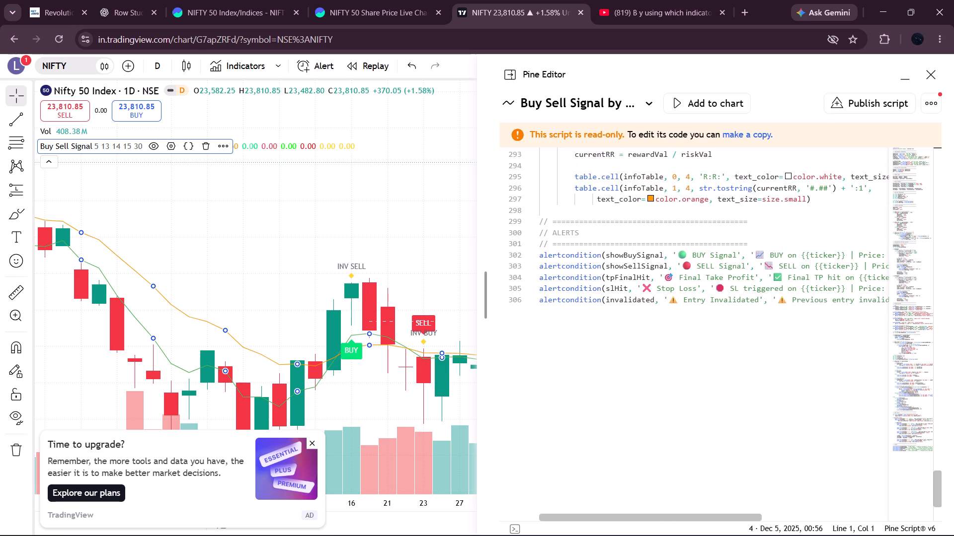
{"action": "scroll", "coordinate": [648, 291], "scroll_direction": "up", "scroll_amount": 2}
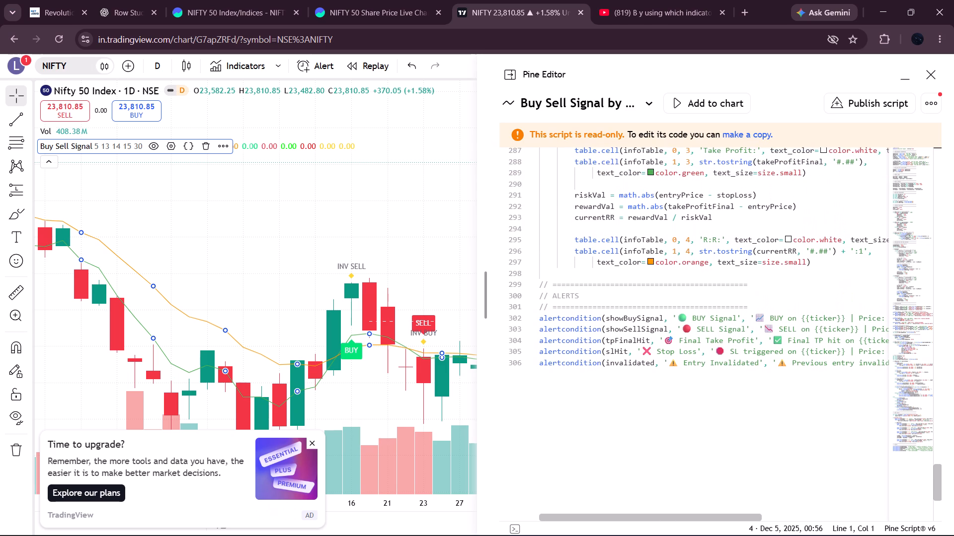
{"action": "scroll", "coordinate": [648, 291], "scroll_direction": "up", "scroll_amount": 2}
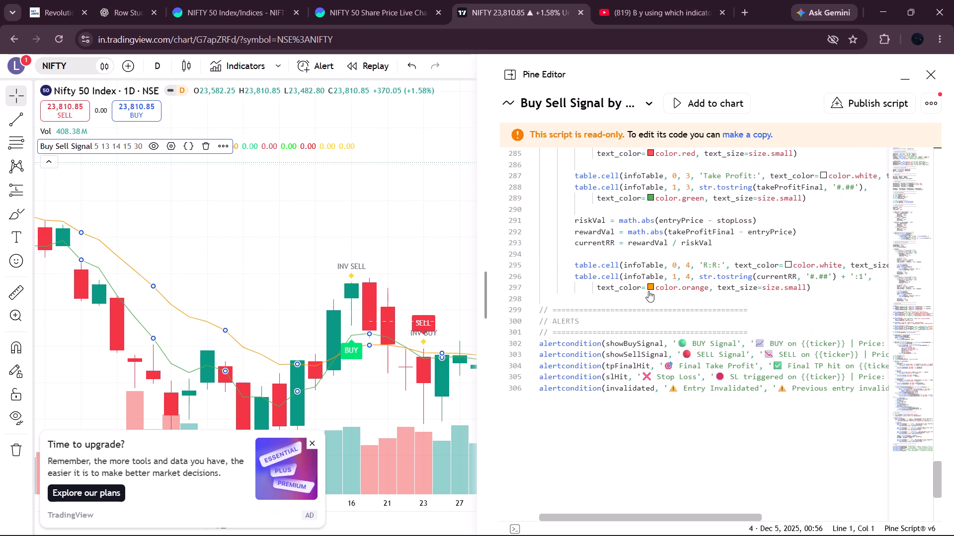
{"action": "scroll", "coordinate": [648, 291], "scroll_direction": "up", "scroll_amount": 2}
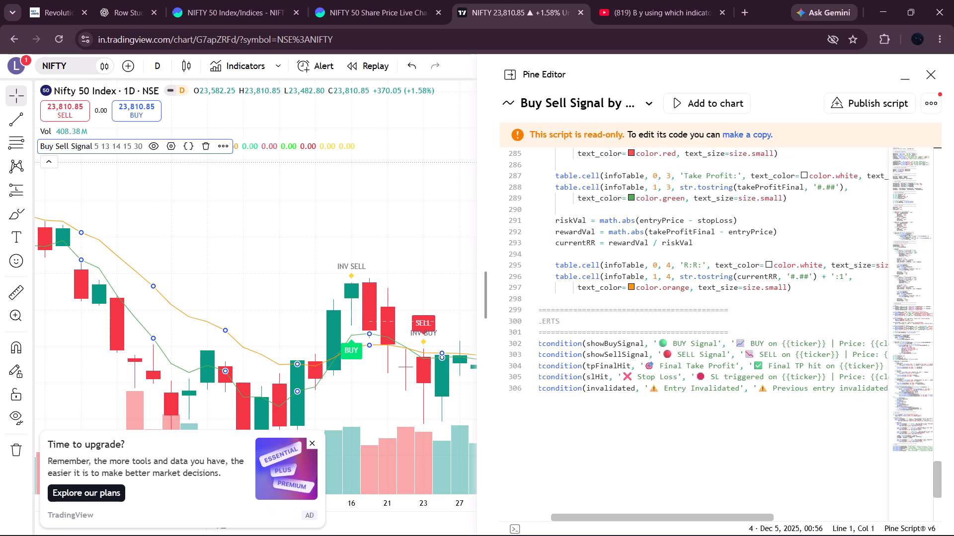
{"action": "scroll", "coordinate": [648, 291], "scroll_direction": "up", "scroll_amount": 3}
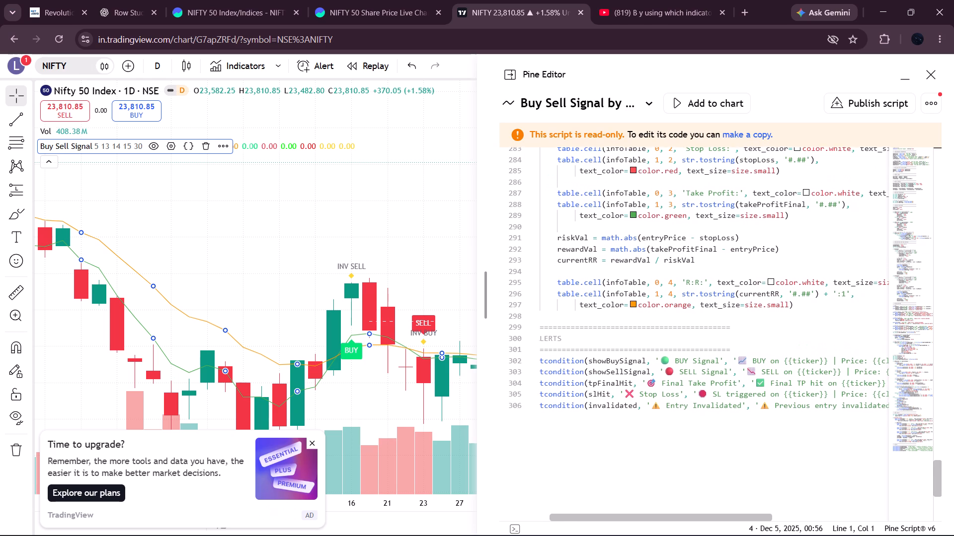
{"action": "scroll", "coordinate": [648, 291], "scroll_direction": "up", "scroll_amount": 3}
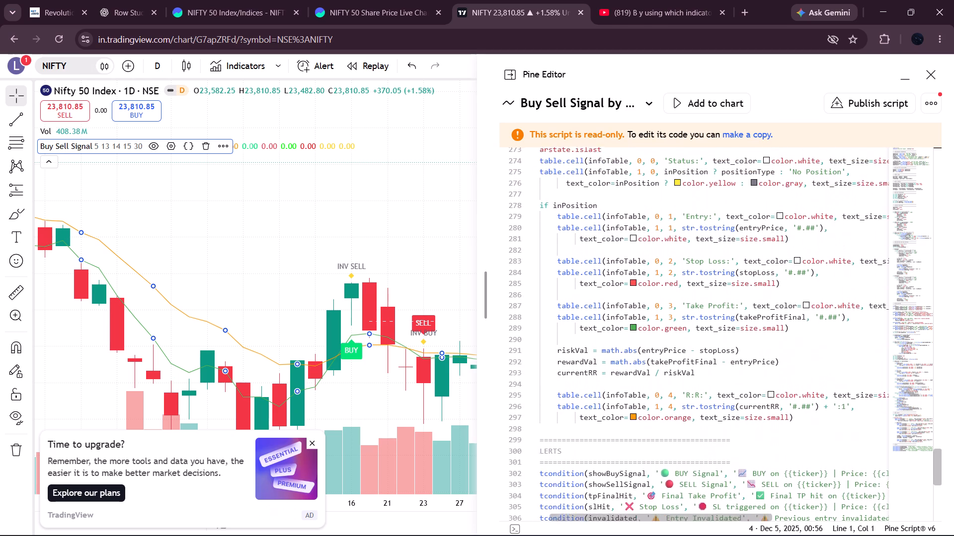
{"action": "scroll", "coordinate": [648, 291], "scroll_direction": "up", "scroll_amount": 3}
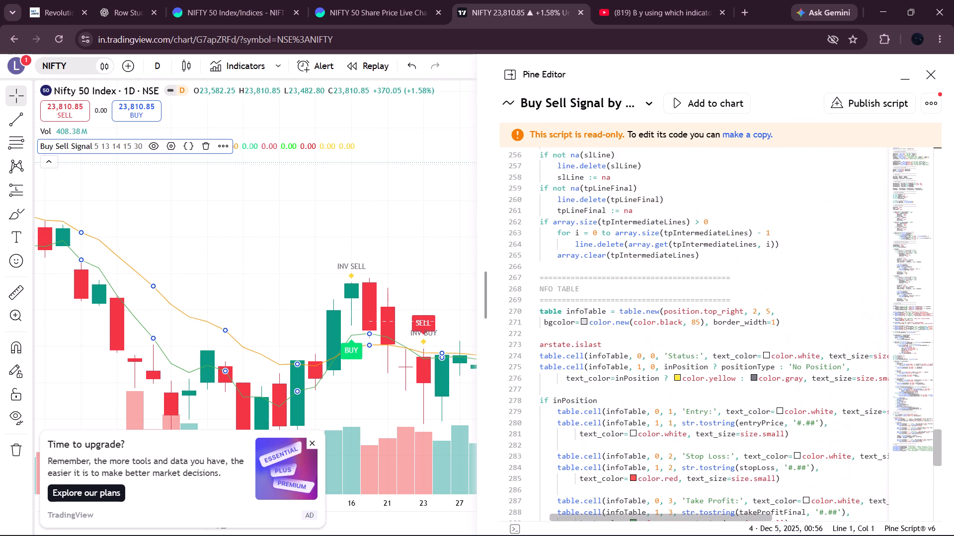
{"action": "left_click", "coordinate": [927, 76]}
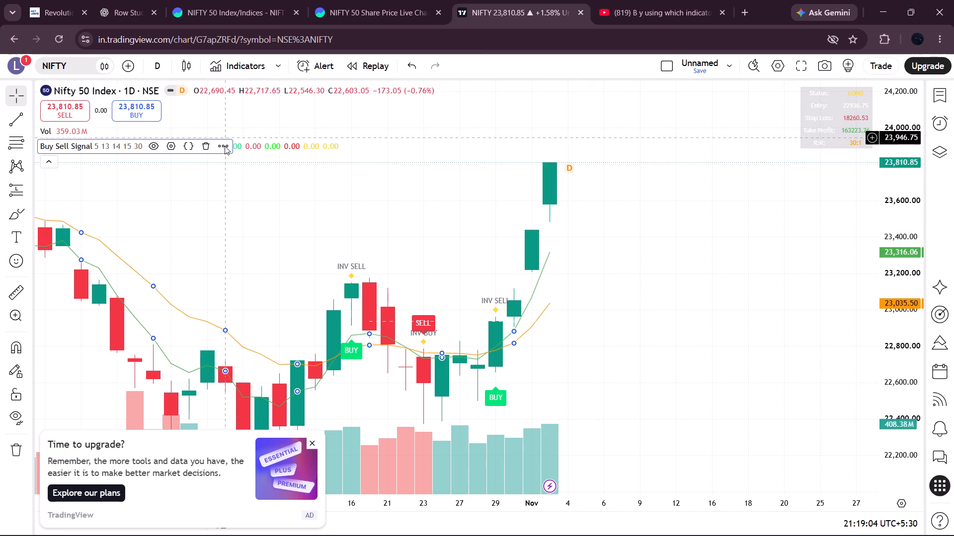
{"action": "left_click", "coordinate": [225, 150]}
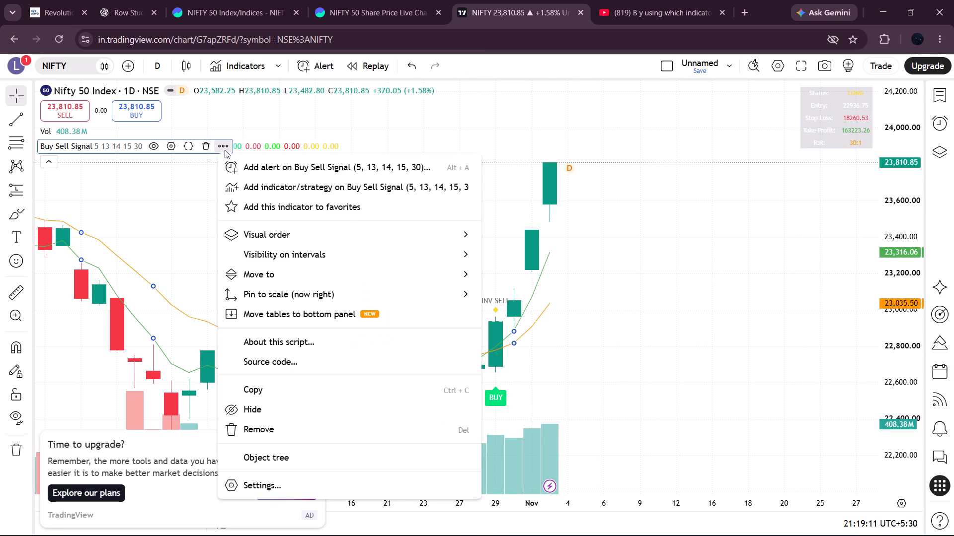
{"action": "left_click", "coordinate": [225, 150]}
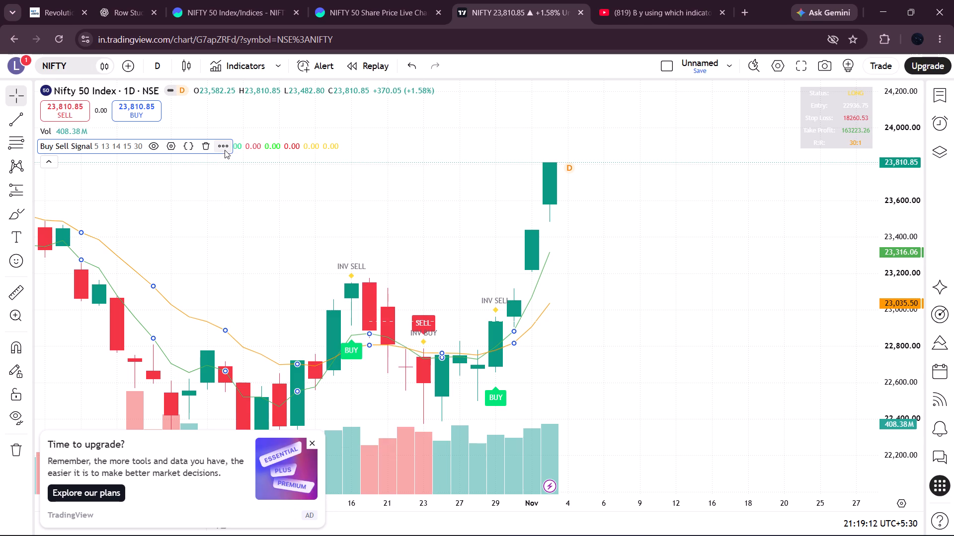
Dismiss the upgrade advertisement covering the chart.
{"action": "left_click", "coordinate": [314, 443]}
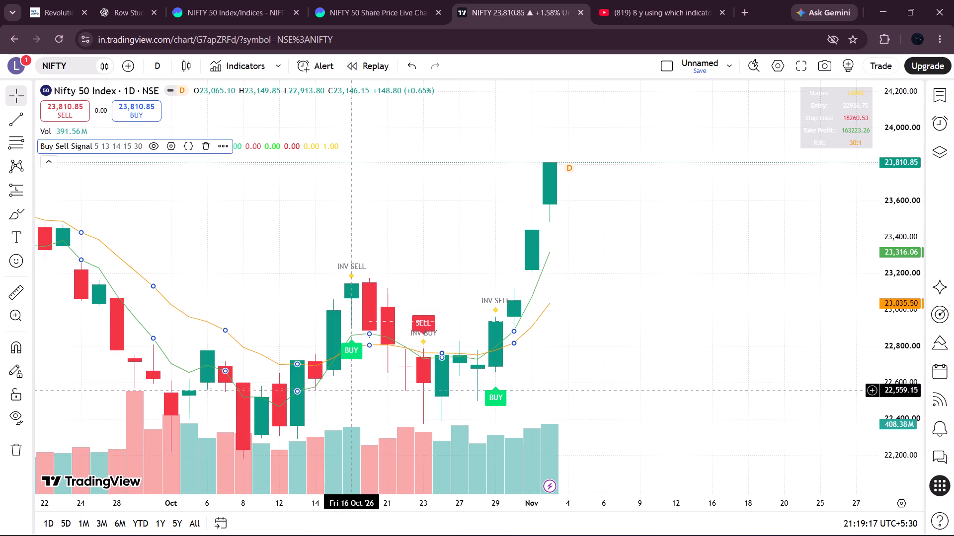
In the Buy Sell Signal inputs, turn off Show Fast EMA and Show Slow EMA and turn on Require candle confirmation.
{"action": "left_click", "coordinate": [171, 149]}
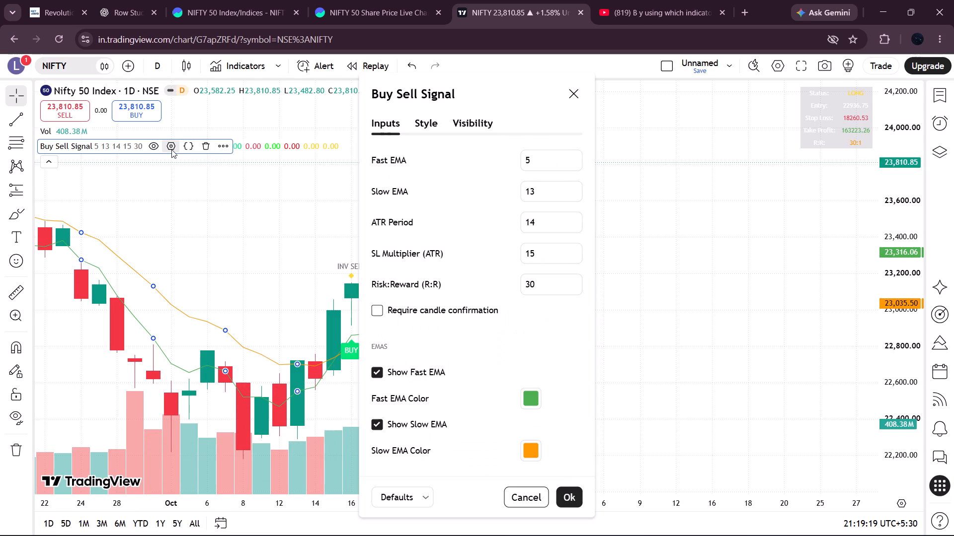
{"action": "left_click", "coordinate": [375, 369]}
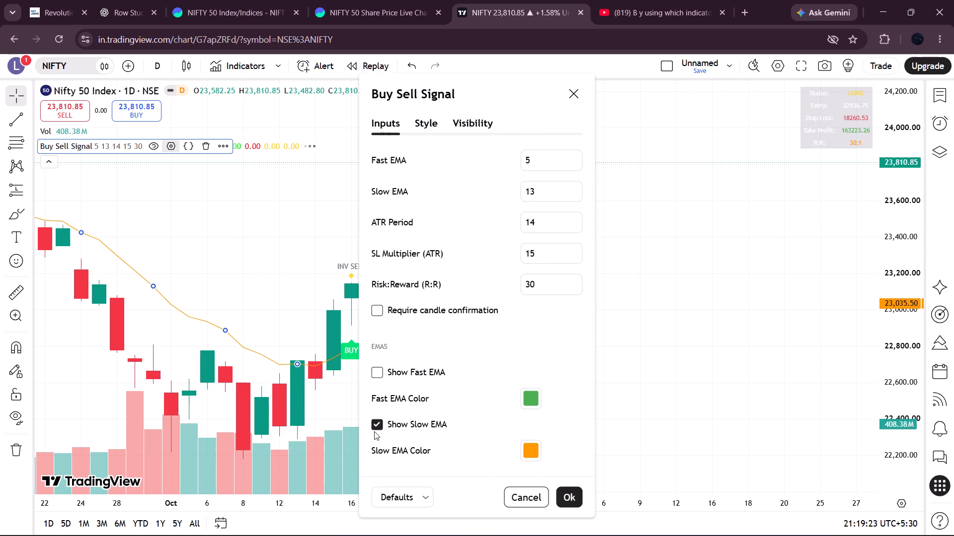
{"action": "left_click", "coordinate": [374, 431]}
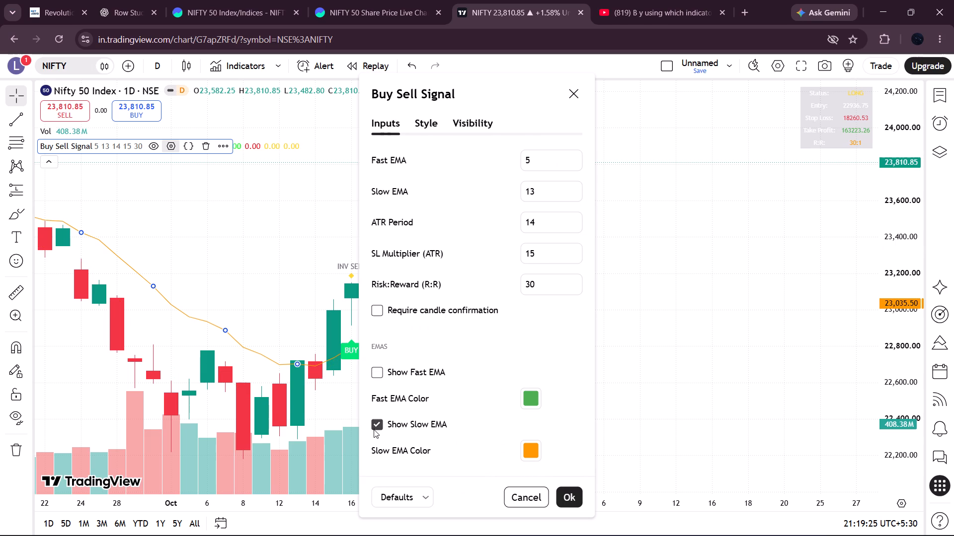
{"action": "left_click", "coordinate": [377, 418]}
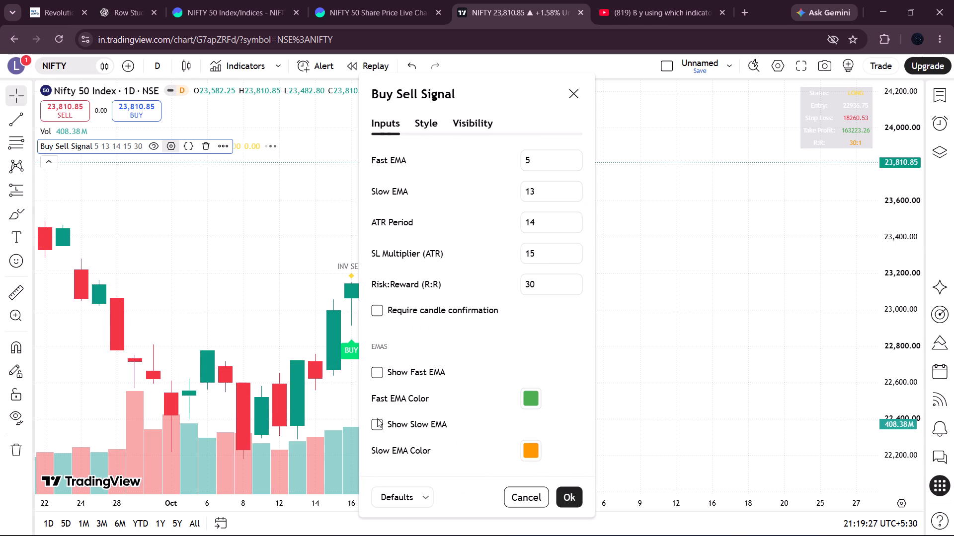
{"action": "left_click", "coordinate": [374, 314]}
In the Buy Sell Signal style settings, change the BUY Signal marker shape to Triangle Up.
{"action": "left_click", "coordinate": [431, 126]}
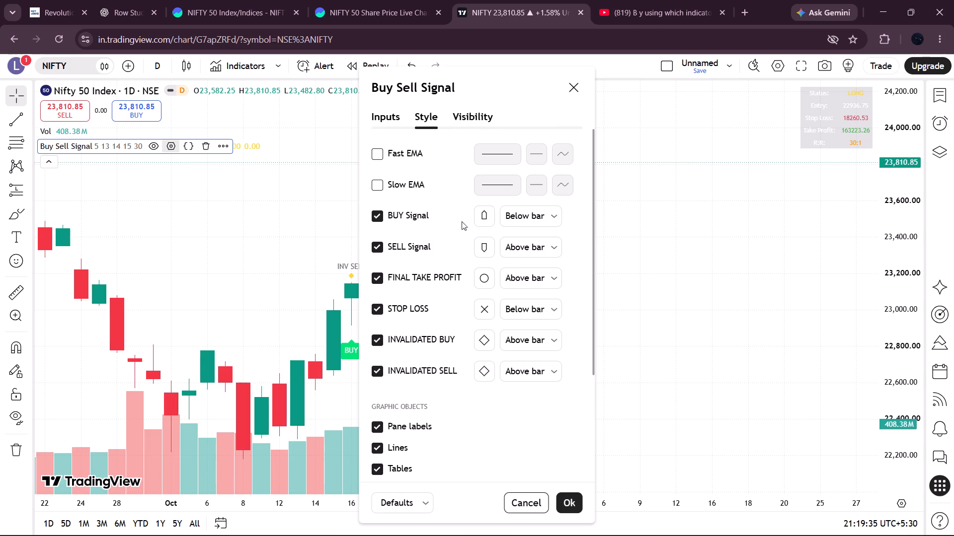
{"action": "left_click", "coordinate": [541, 222]}
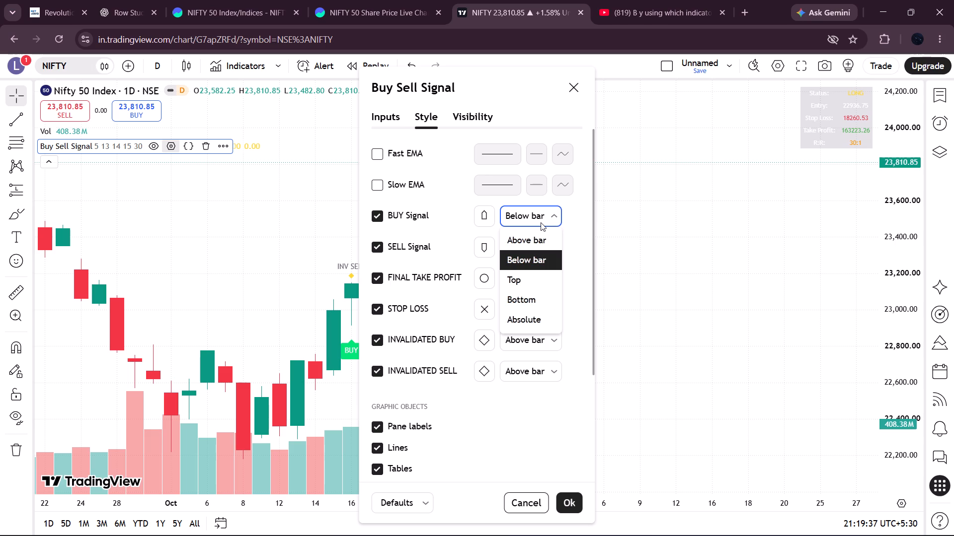
{"action": "left_click", "coordinate": [541, 222]}
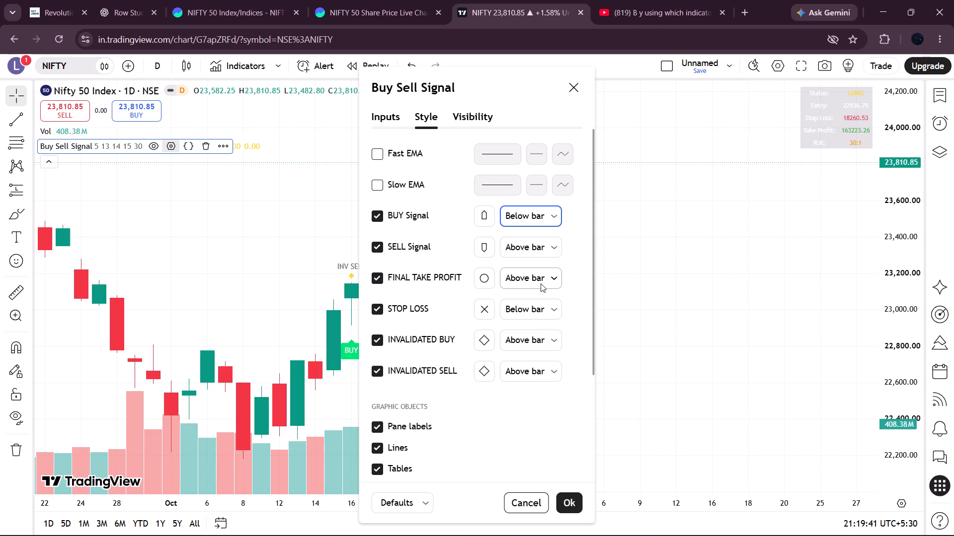
{"action": "scroll", "coordinate": [477, 443], "scroll_direction": "down", "scroll_amount": 1}
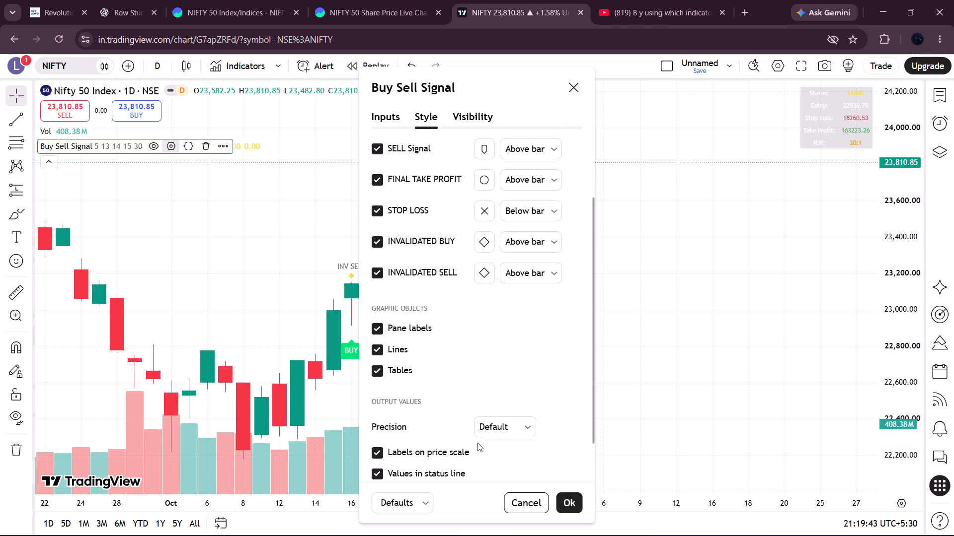
{"action": "scroll", "coordinate": [477, 443], "scroll_direction": "down", "scroll_amount": 2}
{"action": "scroll", "coordinate": [512, 367], "scroll_direction": "up", "scroll_amount": 3}
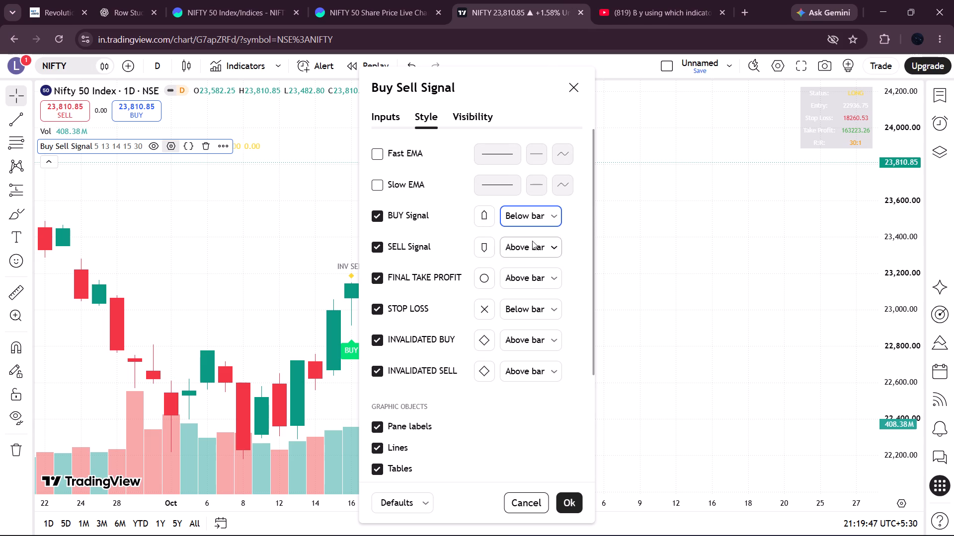
{"action": "left_click", "coordinate": [485, 219]}
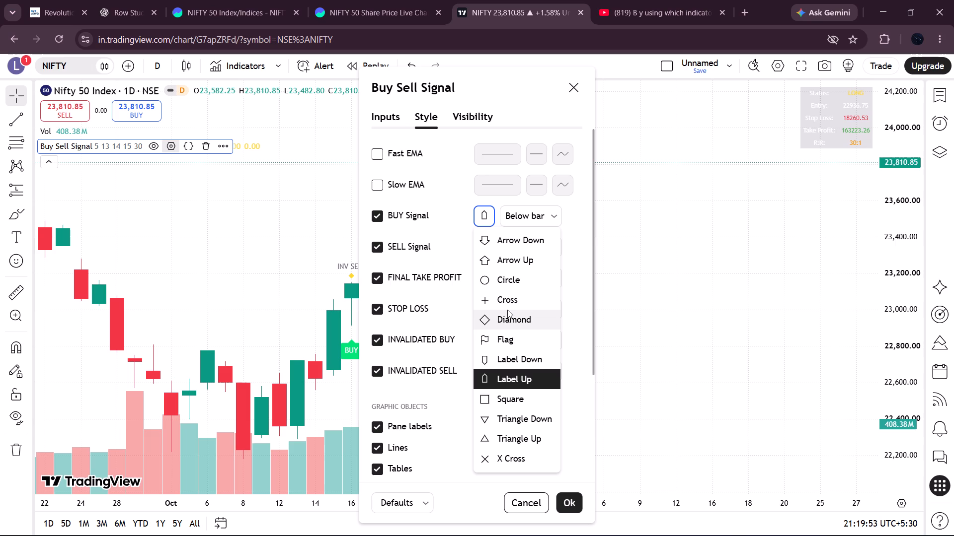
{"action": "scroll", "coordinate": [507, 366], "scroll_direction": "down", "scroll_amount": 1}
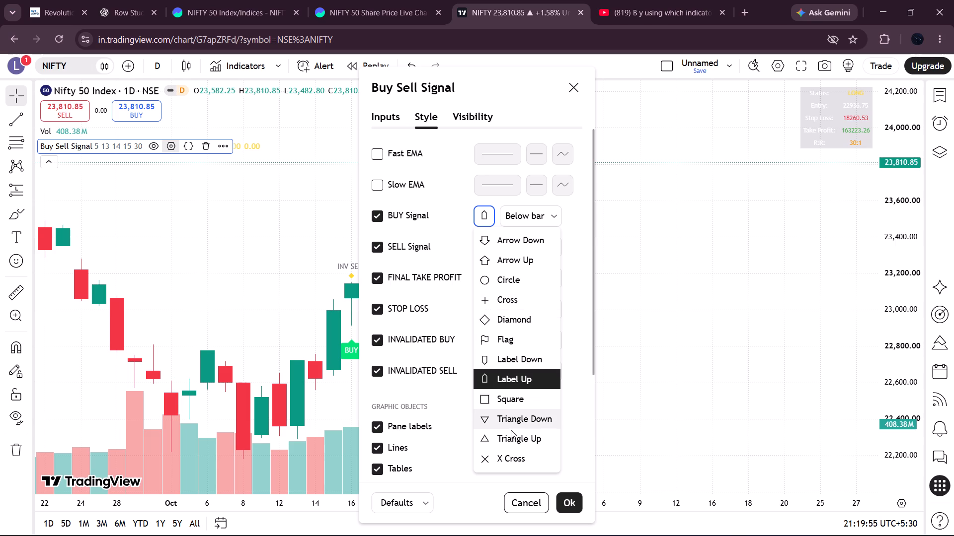
{"action": "left_click", "coordinate": [509, 437]}
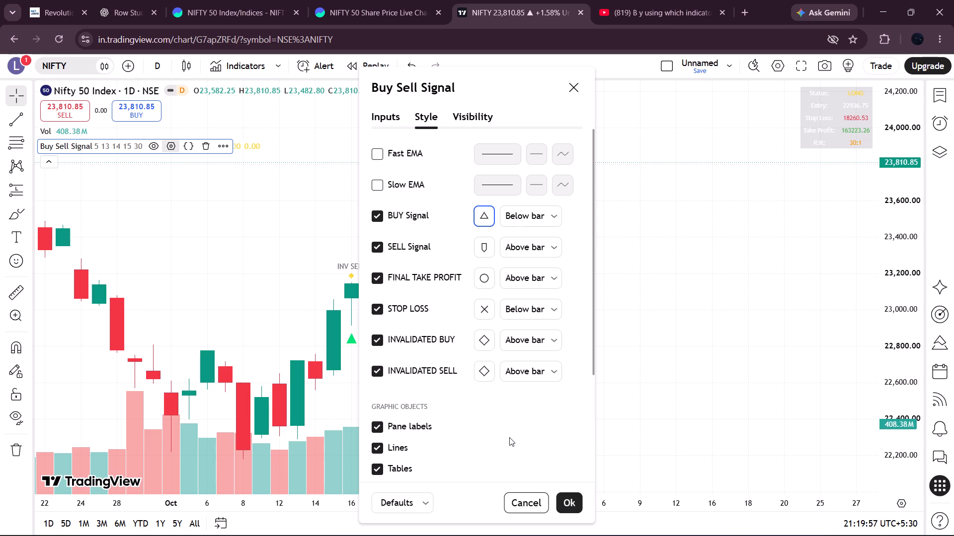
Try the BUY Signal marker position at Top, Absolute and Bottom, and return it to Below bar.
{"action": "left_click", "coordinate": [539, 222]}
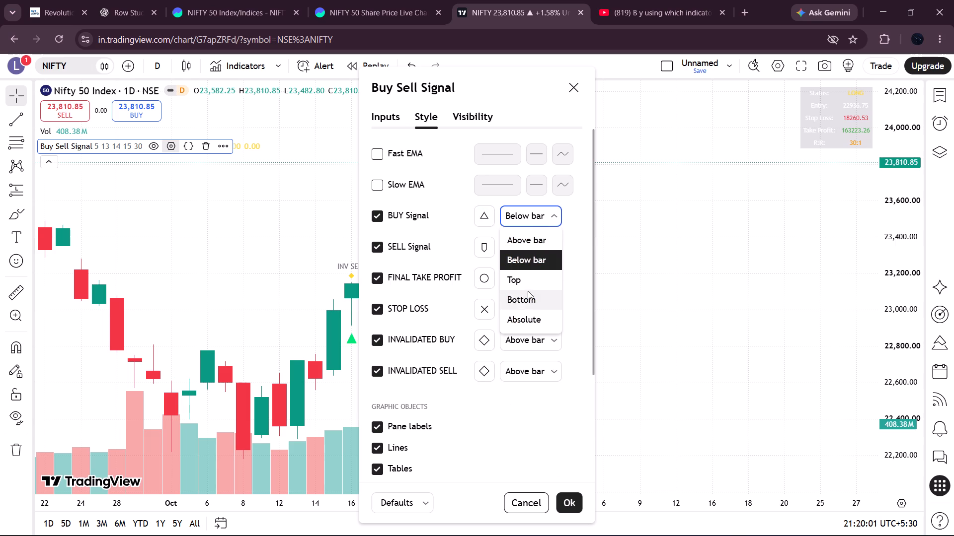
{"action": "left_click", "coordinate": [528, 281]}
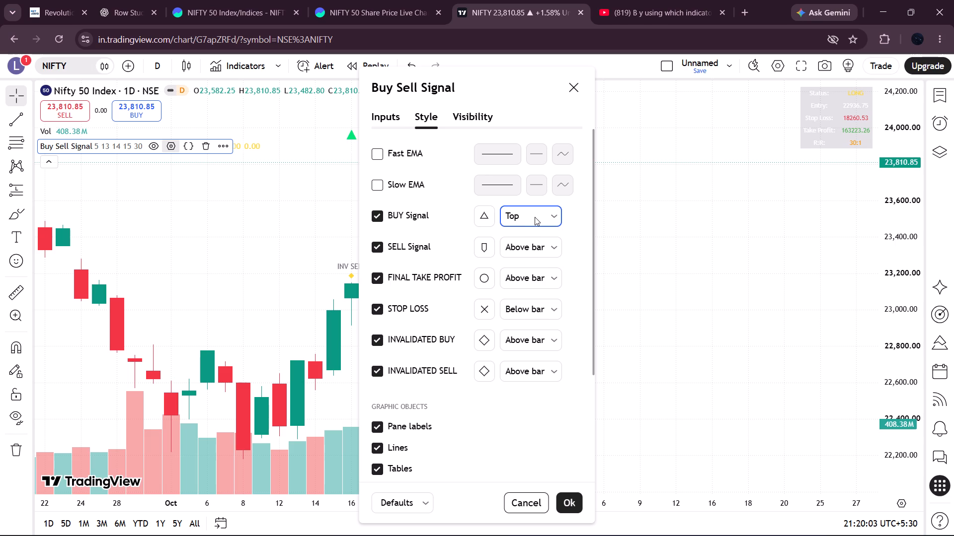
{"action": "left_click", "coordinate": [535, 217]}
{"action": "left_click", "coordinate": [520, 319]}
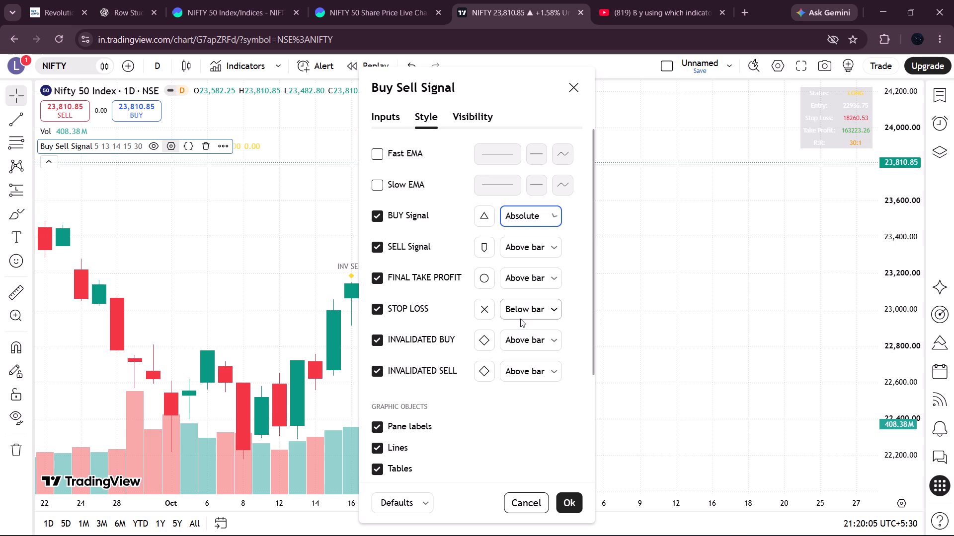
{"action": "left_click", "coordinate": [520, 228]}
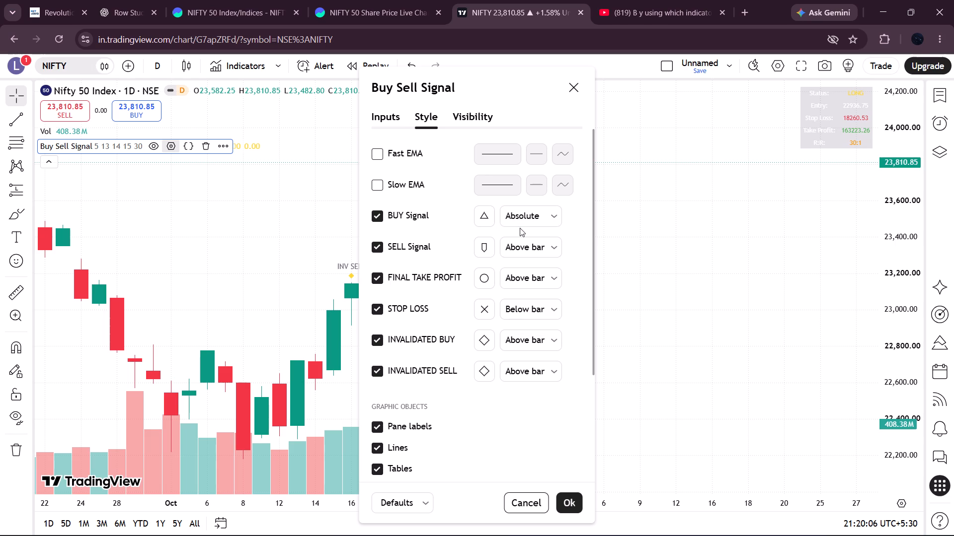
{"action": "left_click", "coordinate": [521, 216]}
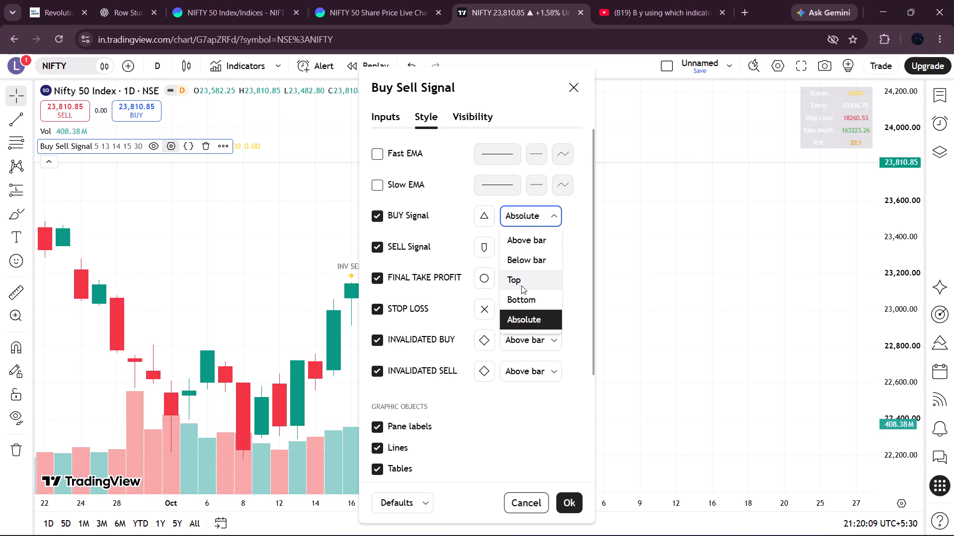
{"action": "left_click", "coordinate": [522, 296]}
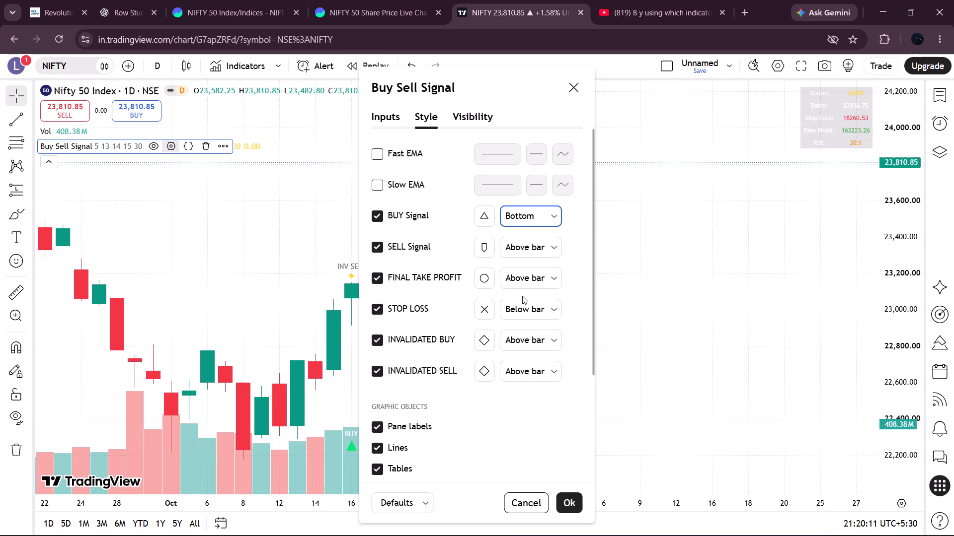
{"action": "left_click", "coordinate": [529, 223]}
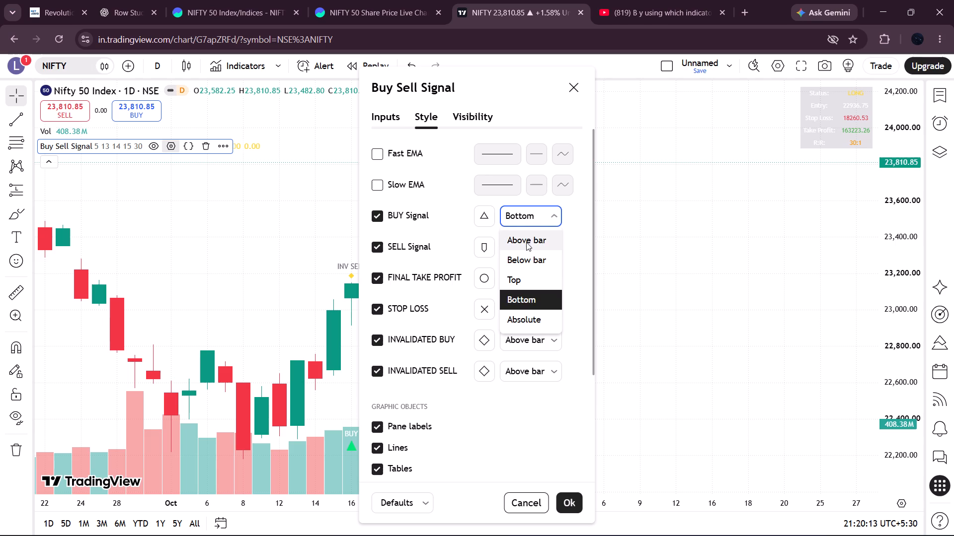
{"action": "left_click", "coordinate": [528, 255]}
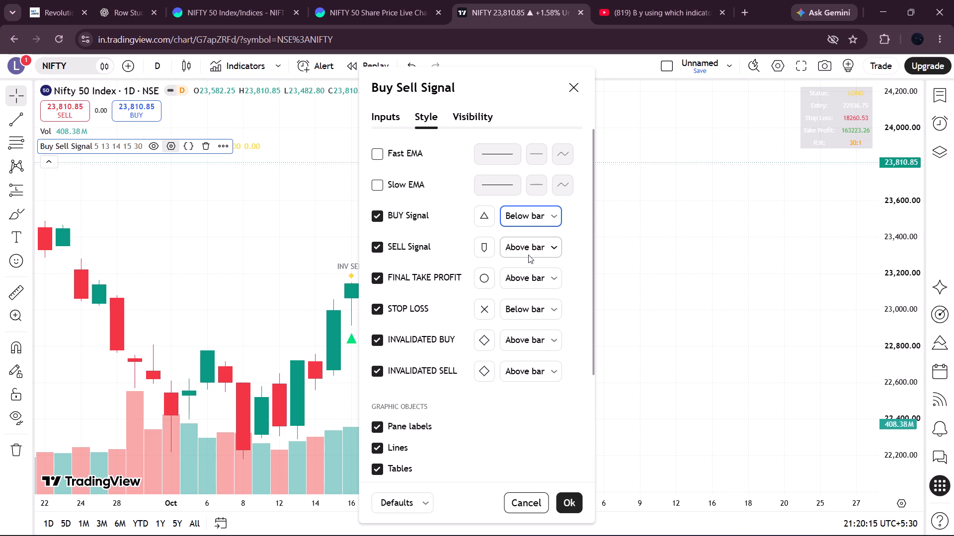
Change the FINAL TAKE PROFIT marker shape to Flag.
{"action": "left_click", "coordinate": [481, 282]}
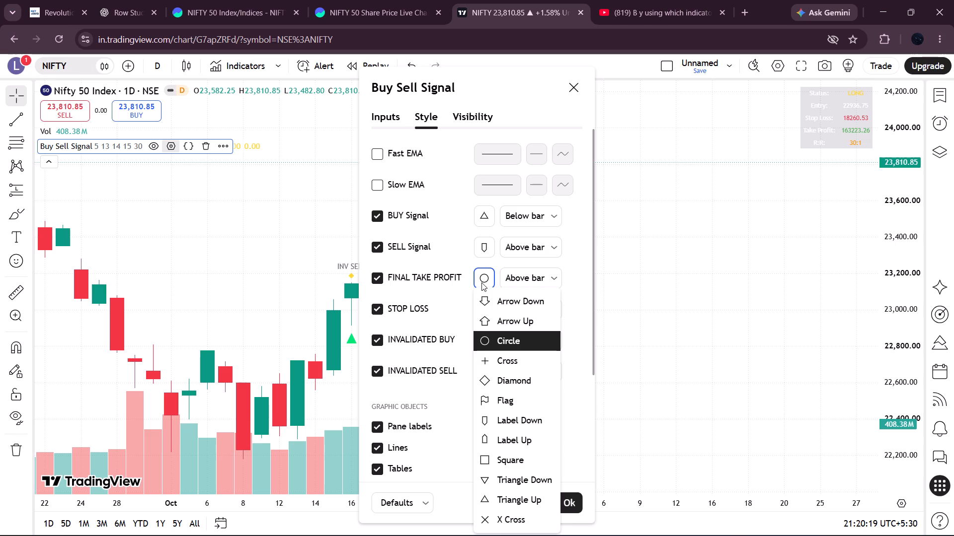
{"action": "left_click", "coordinate": [499, 400]}
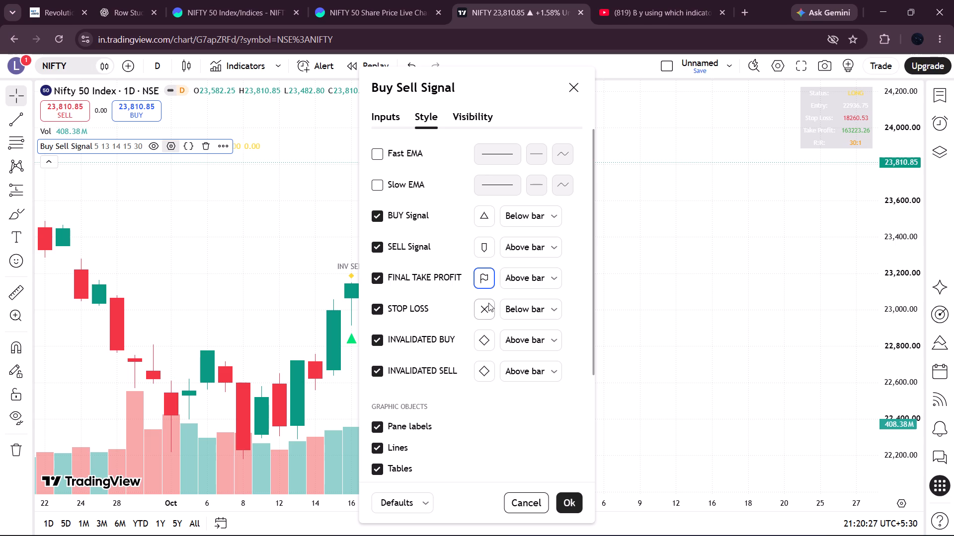
Change the SELL Signal marker shape to Triangle Up and apply the indicator's style settings.
{"action": "left_click", "coordinate": [486, 246]}
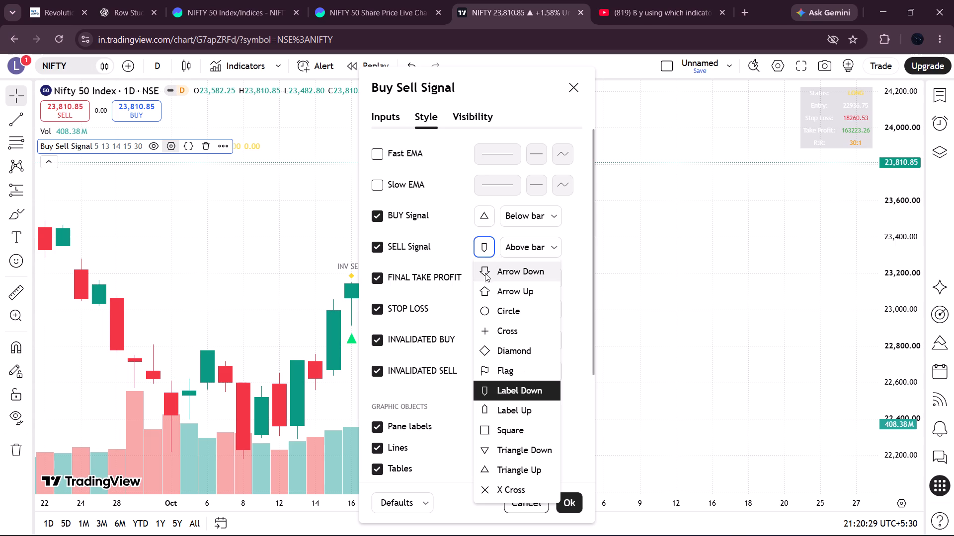
{"action": "left_click", "coordinate": [488, 287]}
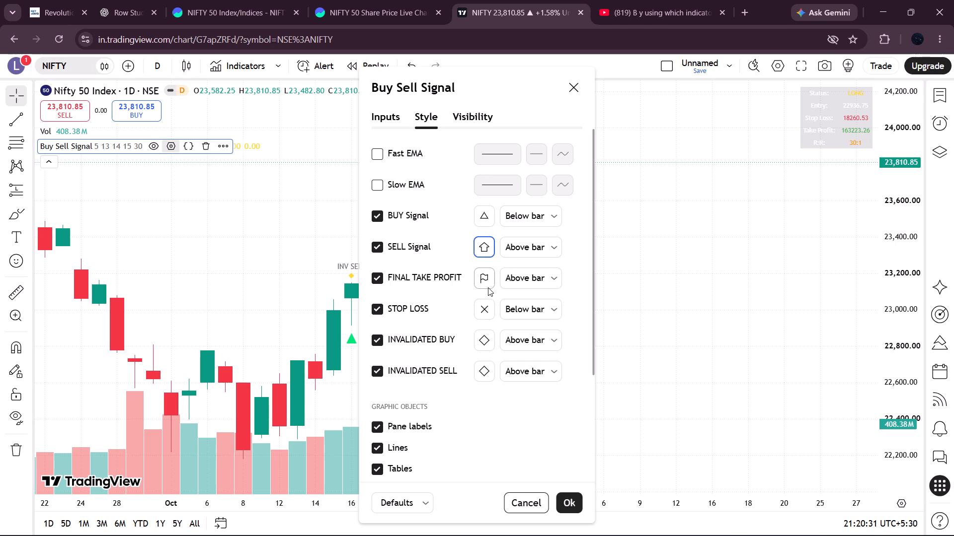
{"action": "left_click", "coordinate": [480, 245]}
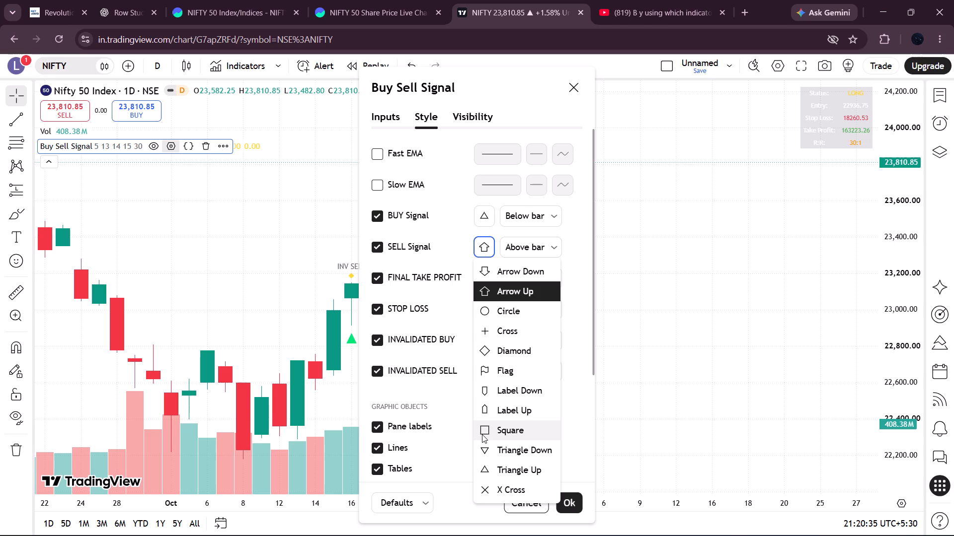
{"action": "left_click", "coordinate": [488, 465]}
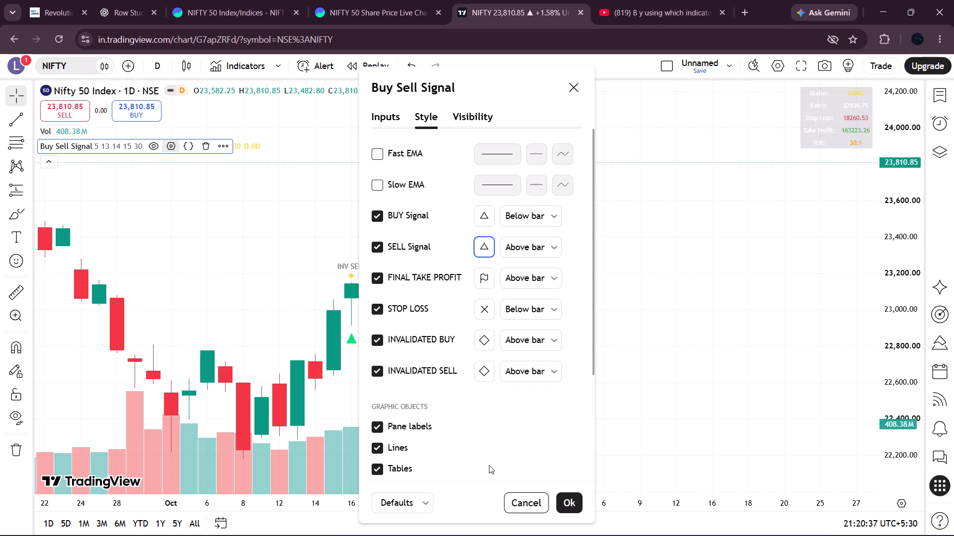
{"action": "left_click", "coordinate": [577, 499]}
Reopen the Buy Sell Signal style settings and set the SELL Signal marker position to Below bar.
{"action": "left_click", "coordinate": [568, 376]}
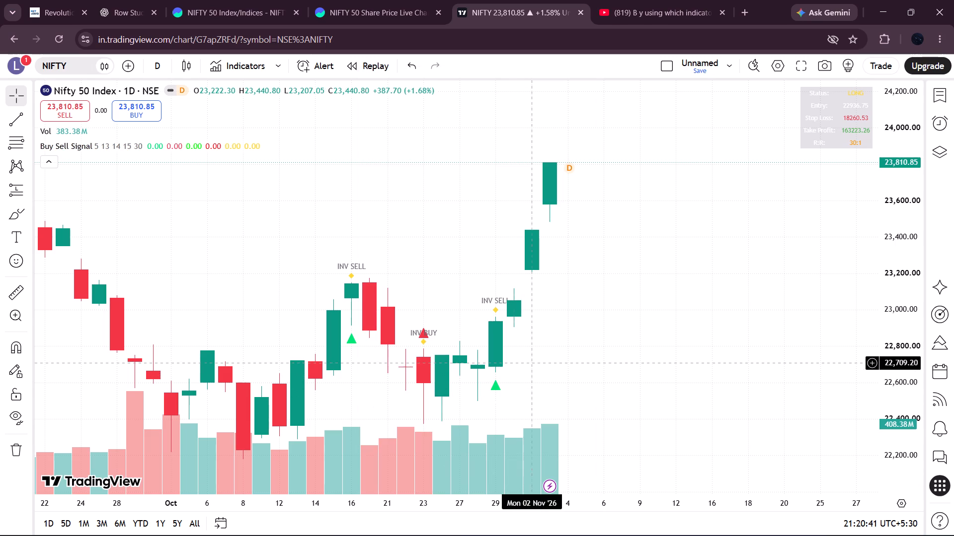
{"action": "left_click_drag", "start_coordinate": [557, 355], "coordinate": [578, 338]}
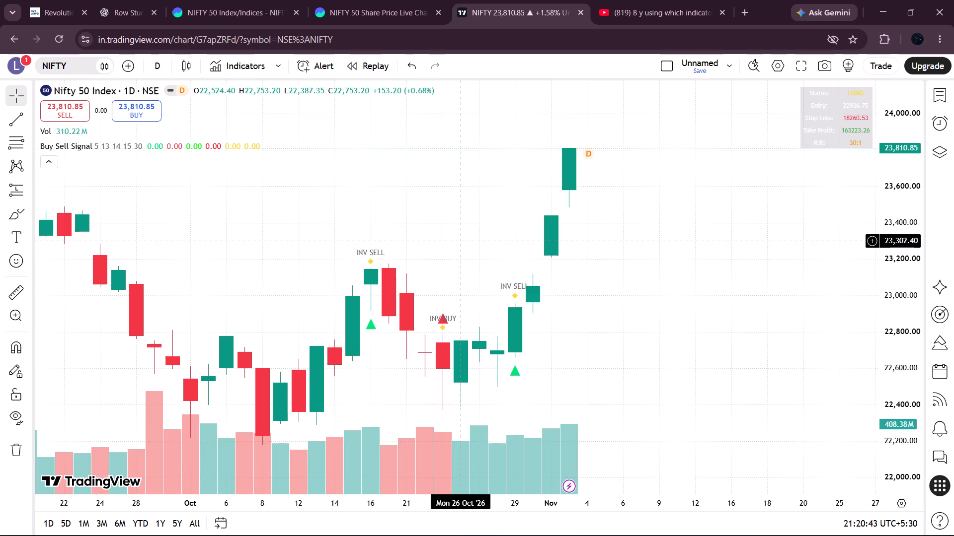
{"action": "left_click_drag", "start_coordinate": [459, 238], "coordinate": [487, 188]}
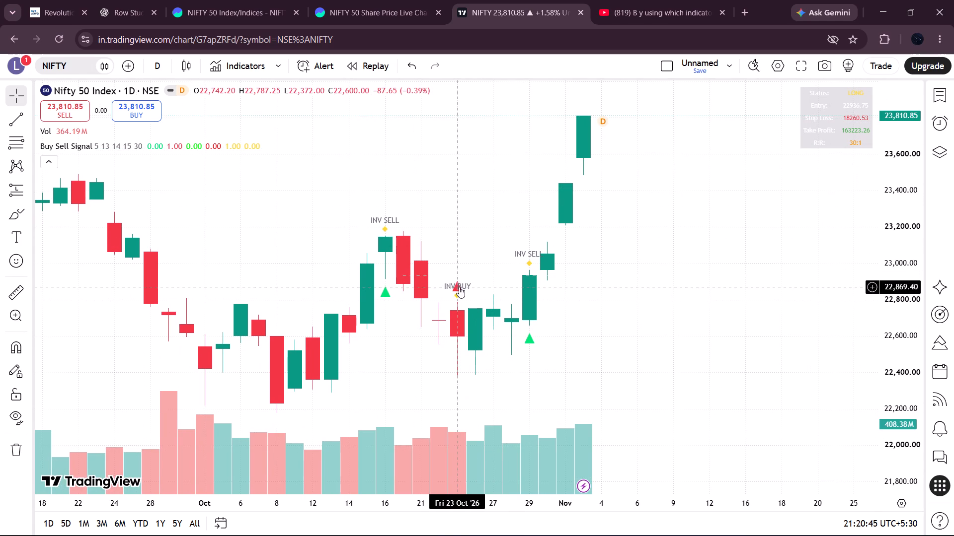
{"action": "left_click", "coordinate": [459, 287]}
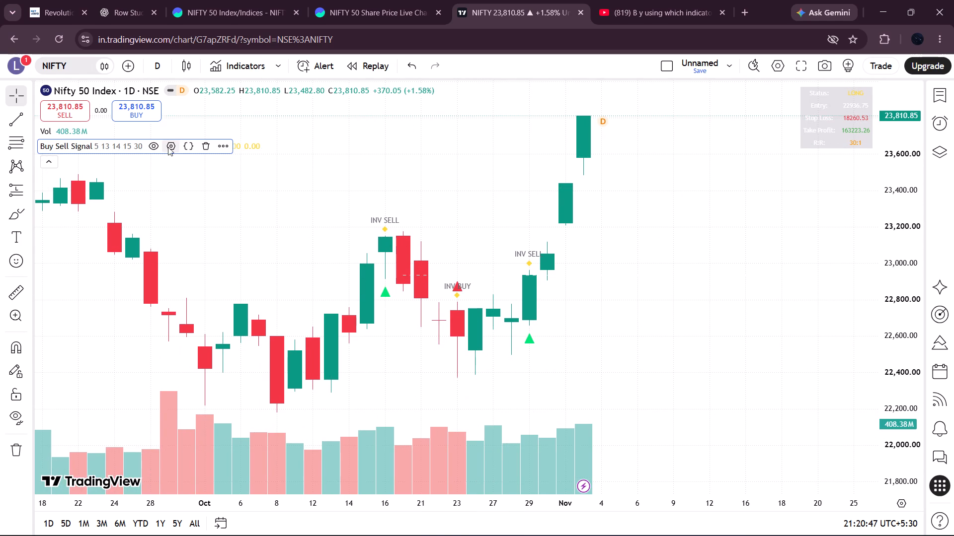
{"action": "left_click", "coordinate": [170, 148]}
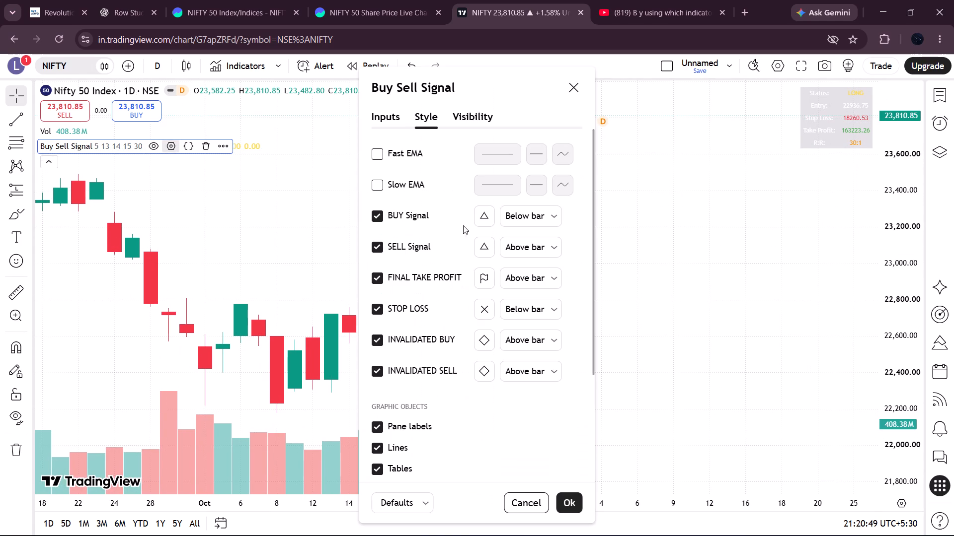
{"action": "left_click", "coordinate": [516, 249]}
{"action": "left_click", "coordinate": [520, 292]}
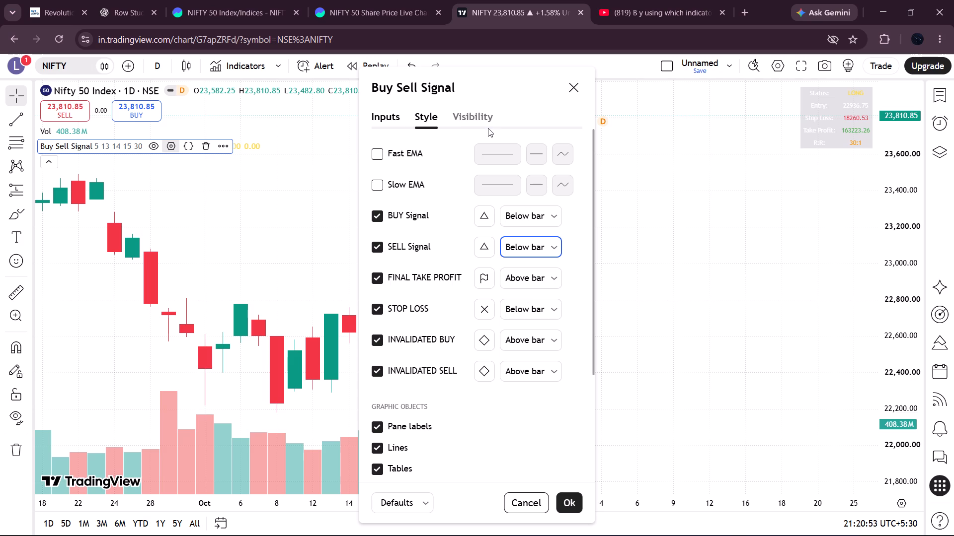
Check the indicator's timeframe visibility options, keeping Seconds enabled, and apply the settings.
{"action": "left_click", "coordinate": [478, 118]}
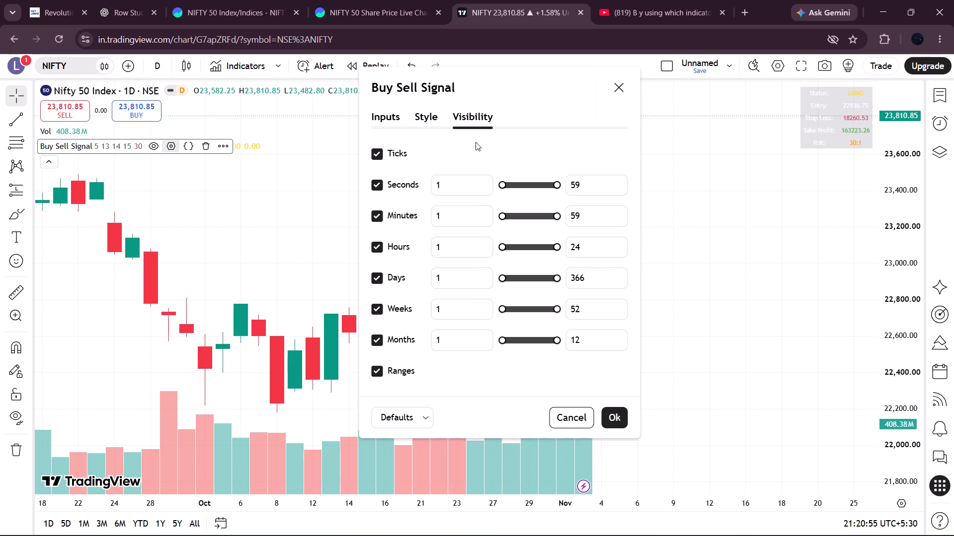
{"action": "left_click", "coordinate": [383, 180]}
{"action": "left_click", "coordinate": [383, 180]}
{"action": "scroll", "coordinate": [531, 344], "scroll_direction": "down", "scroll_amount": 1}
{"action": "left_click", "coordinate": [608, 422]}
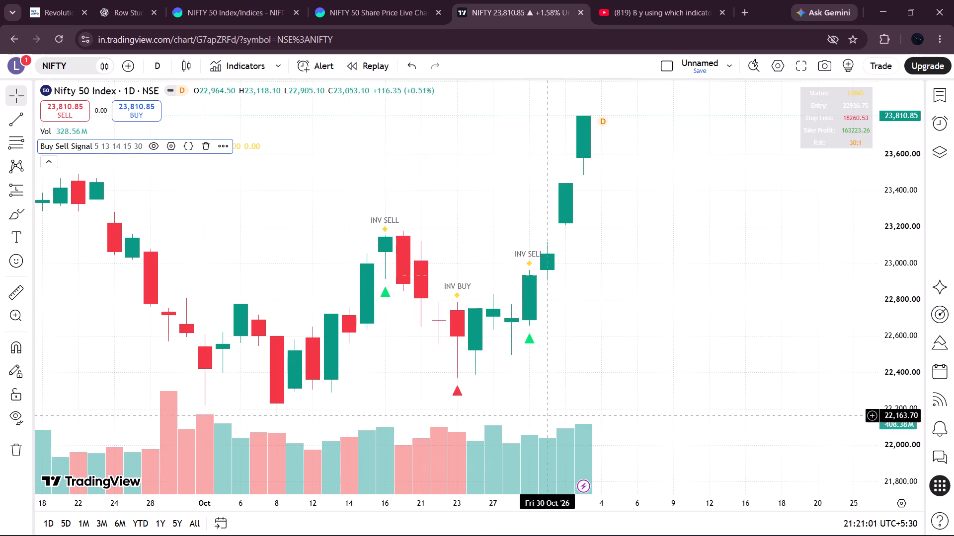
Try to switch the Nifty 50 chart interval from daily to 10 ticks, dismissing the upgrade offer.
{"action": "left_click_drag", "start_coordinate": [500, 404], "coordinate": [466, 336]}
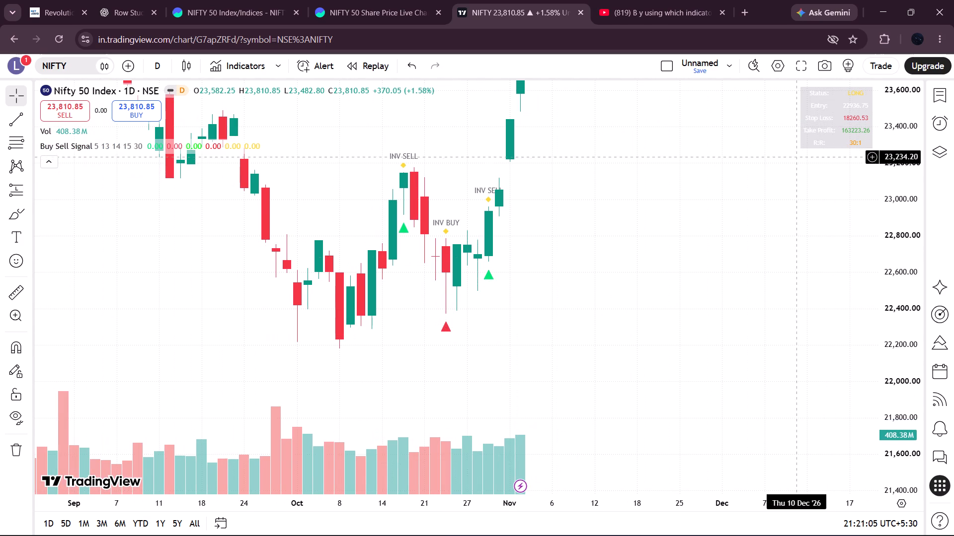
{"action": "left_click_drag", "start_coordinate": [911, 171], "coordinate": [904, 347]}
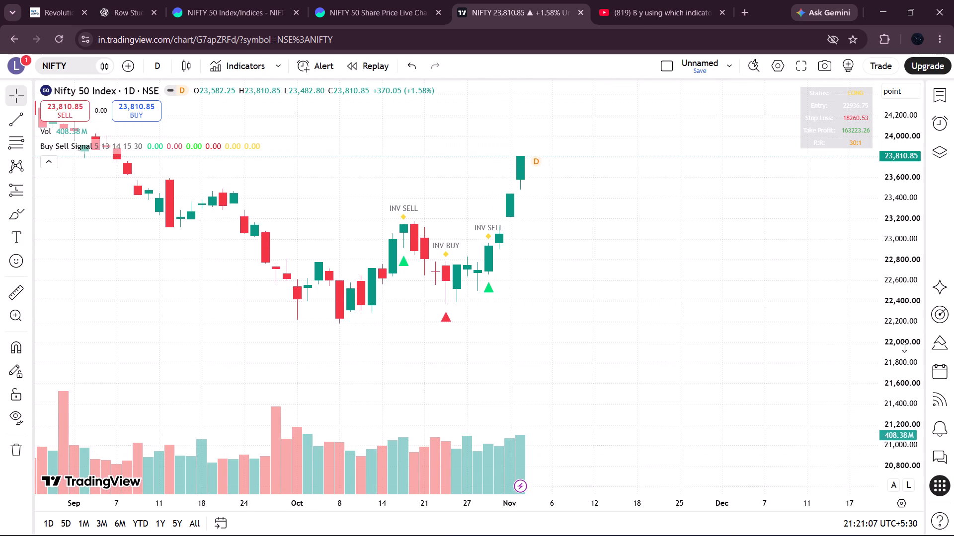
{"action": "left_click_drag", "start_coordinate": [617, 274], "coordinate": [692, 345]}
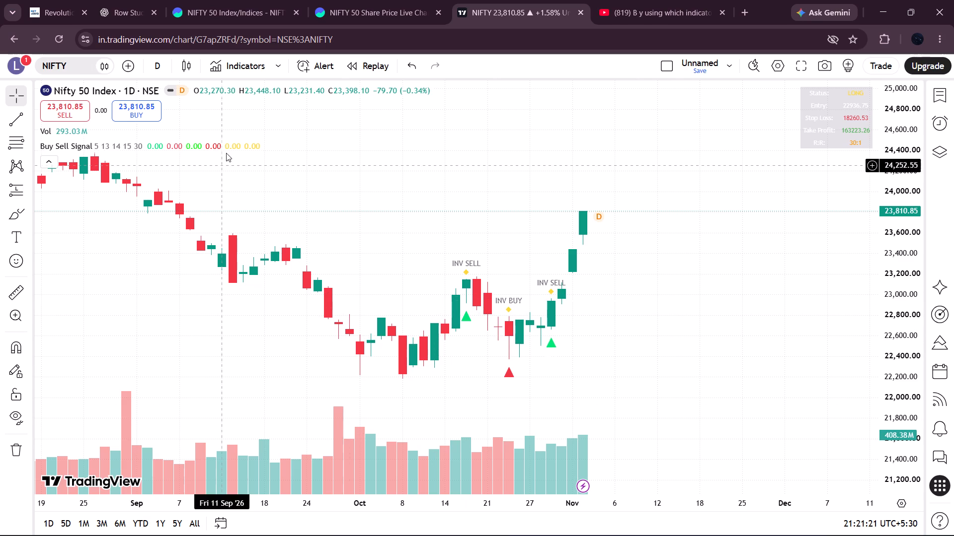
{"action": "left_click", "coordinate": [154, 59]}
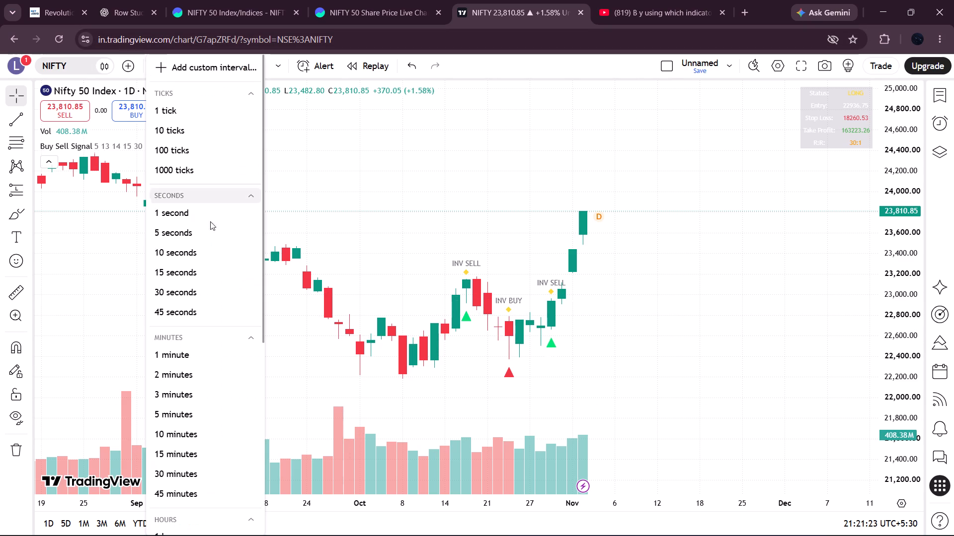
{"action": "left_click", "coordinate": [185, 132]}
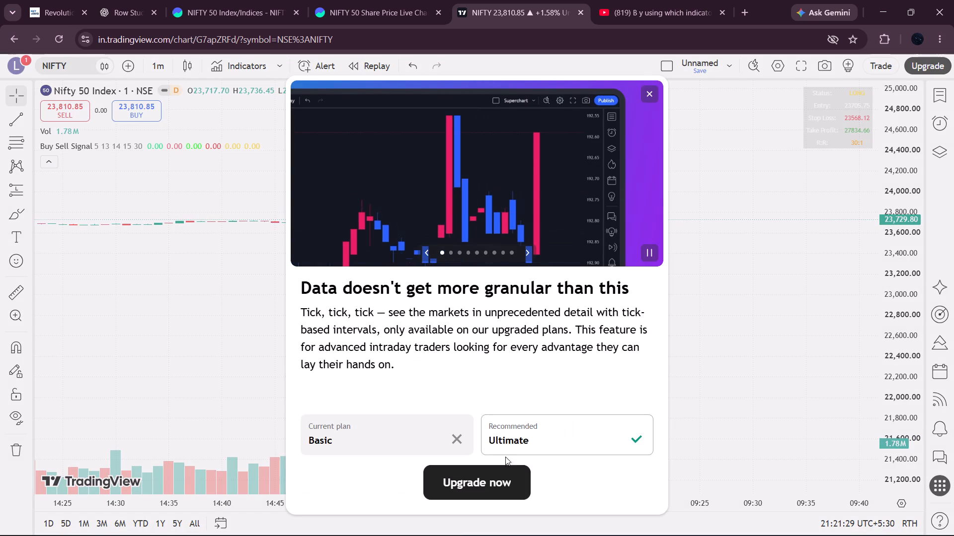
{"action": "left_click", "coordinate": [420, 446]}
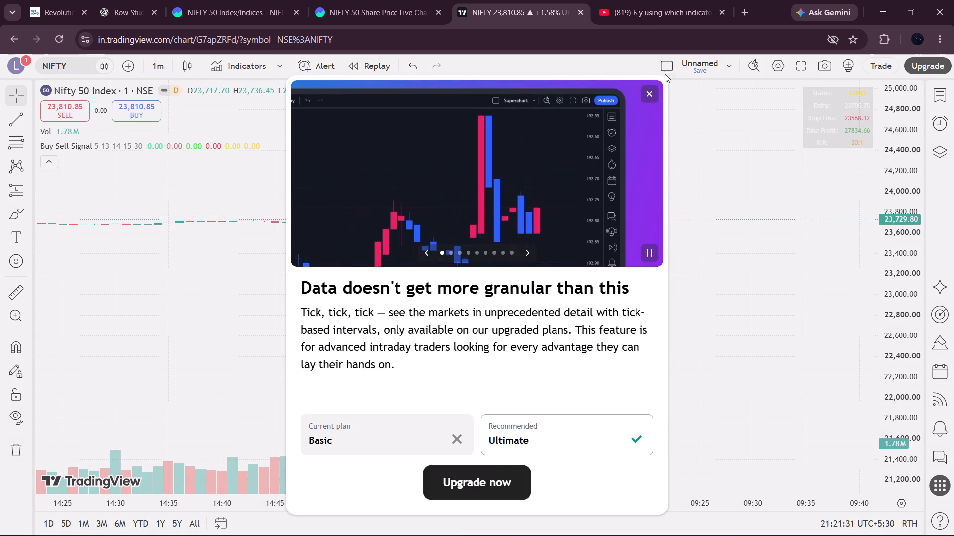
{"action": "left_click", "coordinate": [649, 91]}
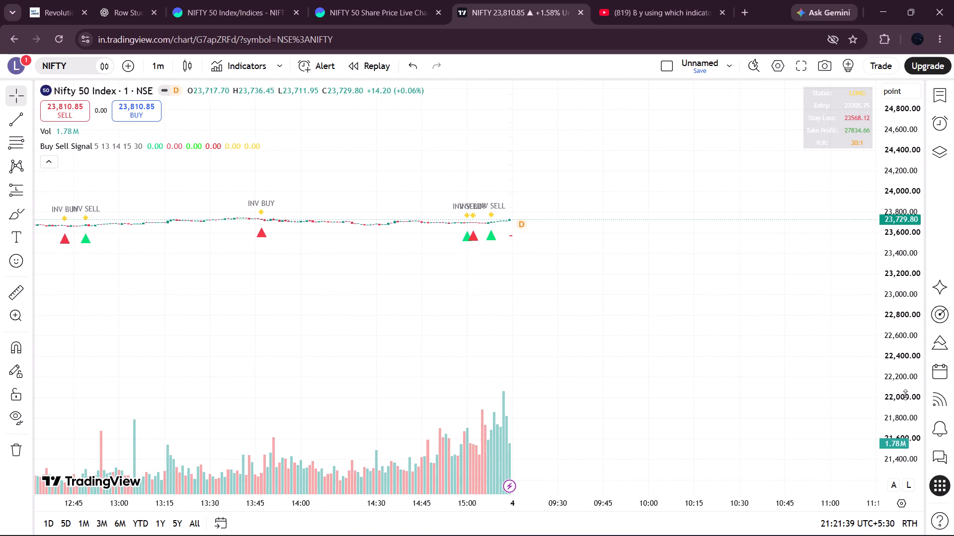
Set the Nifty 50 chart interval to 5 minutes.
{"action": "left_click_drag", "start_coordinate": [903, 396], "coordinate": [888, 169]}
{"action": "left_click_drag", "start_coordinate": [657, 239], "coordinate": [706, 467]}
{"action": "left_click_drag", "start_coordinate": [876, 432], "coordinate": [825, 199]}
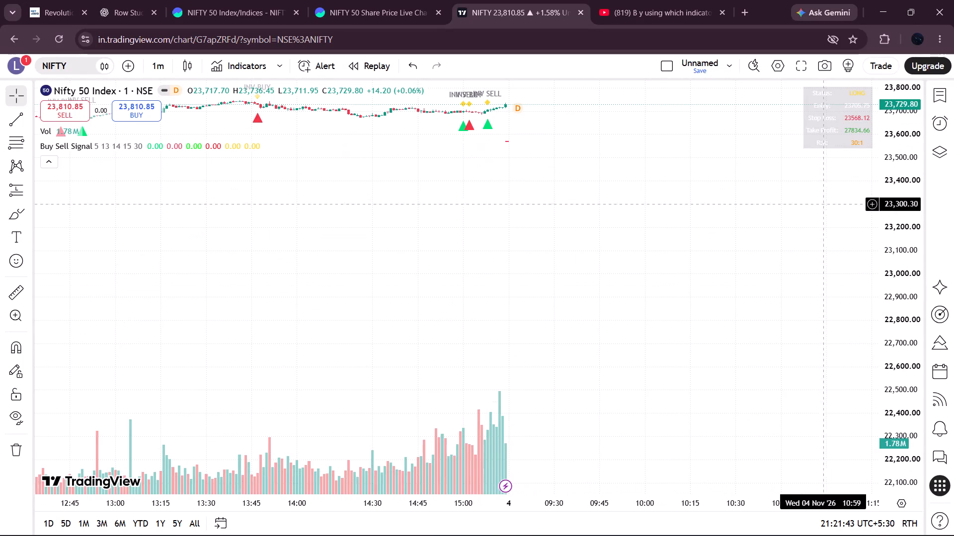
{"action": "left_click_drag", "start_coordinate": [533, 302], "coordinate": [560, 438]}
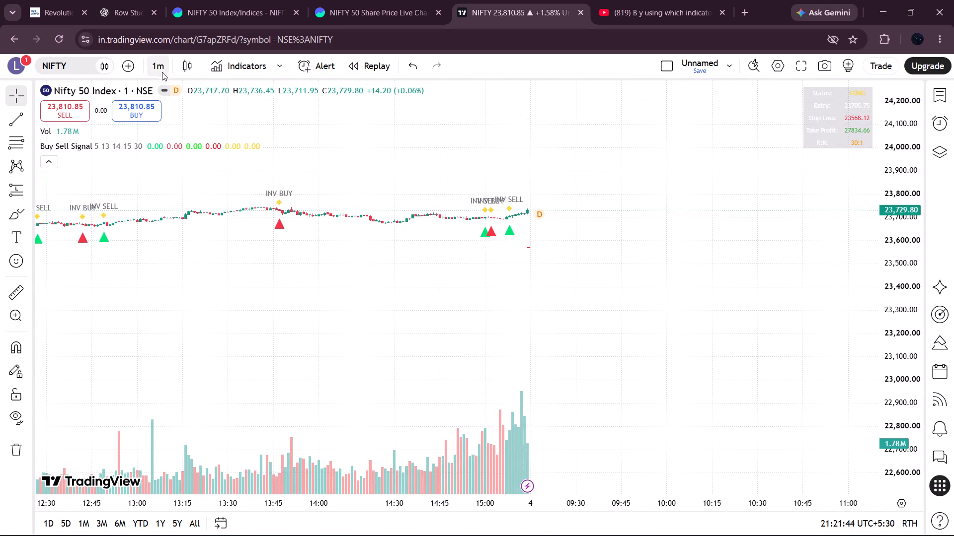
{"action": "left_click", "coordinate": [159, 69]}
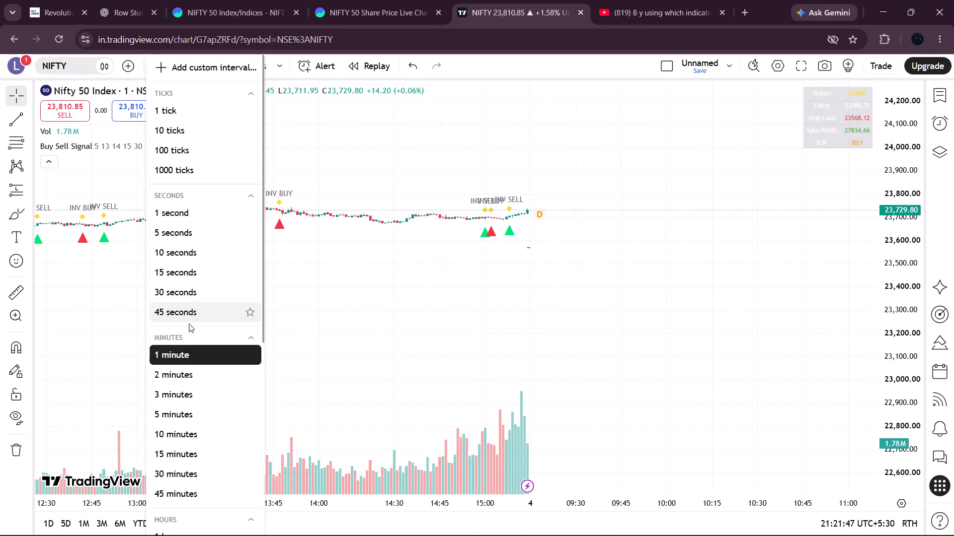
{"action": "left_click", "coordinate": [185, 408]}
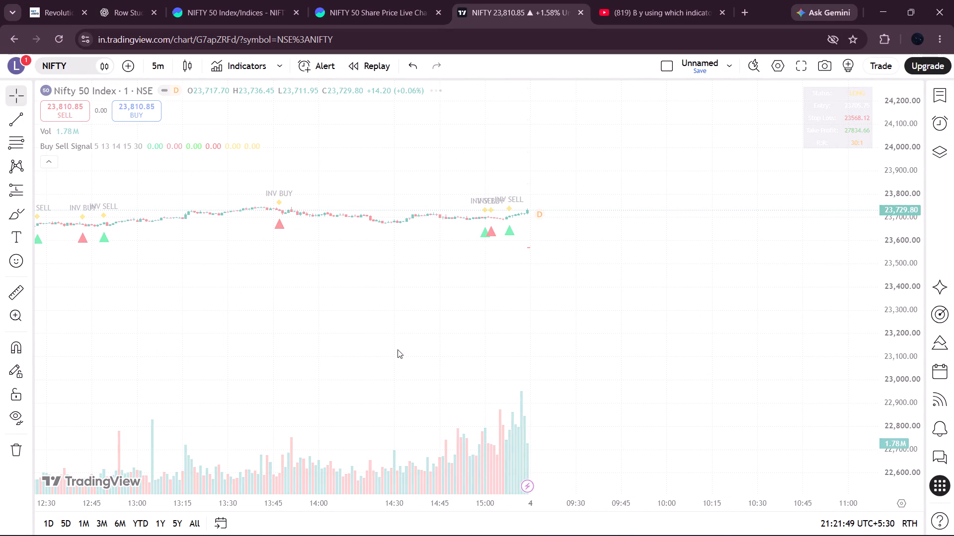
Examine the INV BUY, INV SELL and take-profit markers against recent candles on the 5-minute chart.
{"action": "left_click_drag", "start_coordinate": [399, 315], "coordinate": [405, 347]}
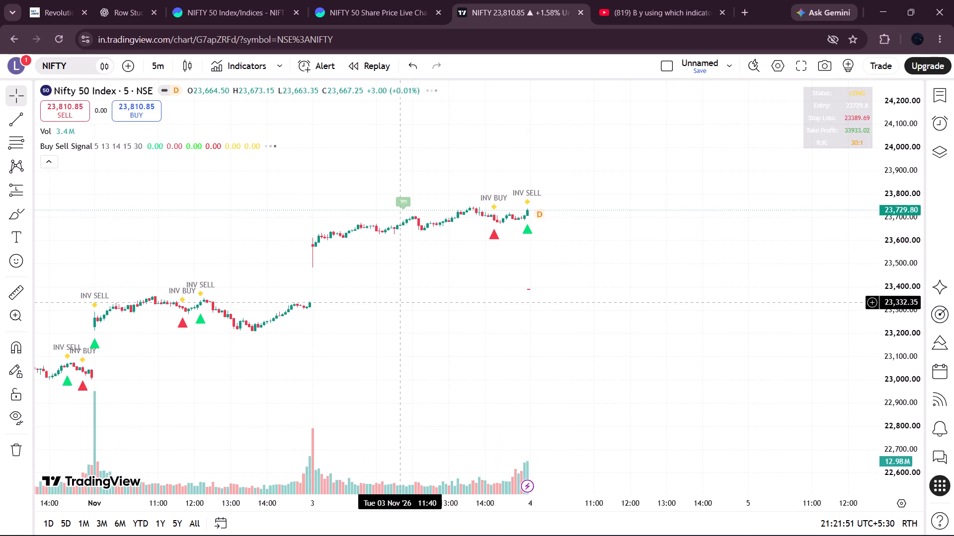
{"action": "left_click_drag", "start_coordinate": [399, 302], "coordinate": [410, 359]}
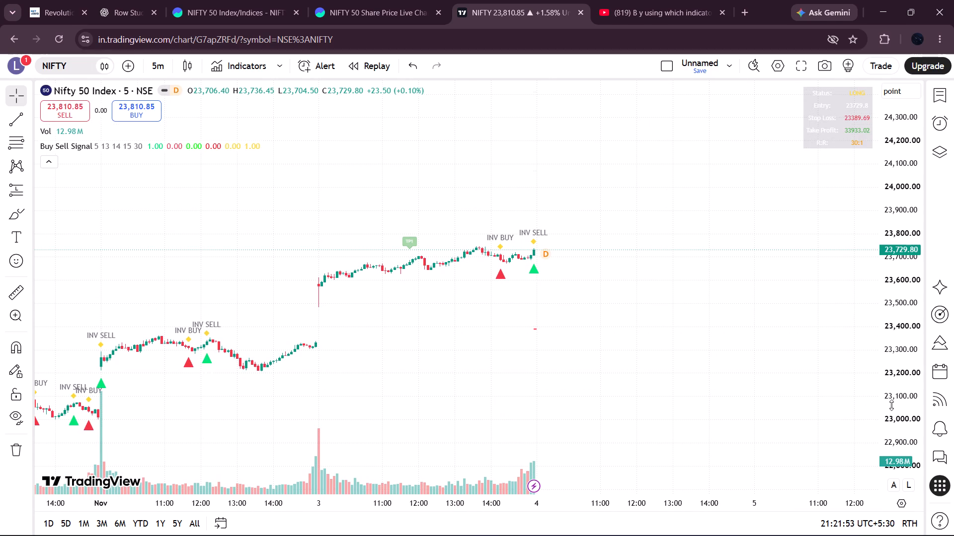
{"action": "left_click_drag", "start_coordinate": [894, 406], "coordinate": [904, 166]}
{"action": "left_click_drag", "start_coordinate": [718, 178], "coordinate": [736, 385]}
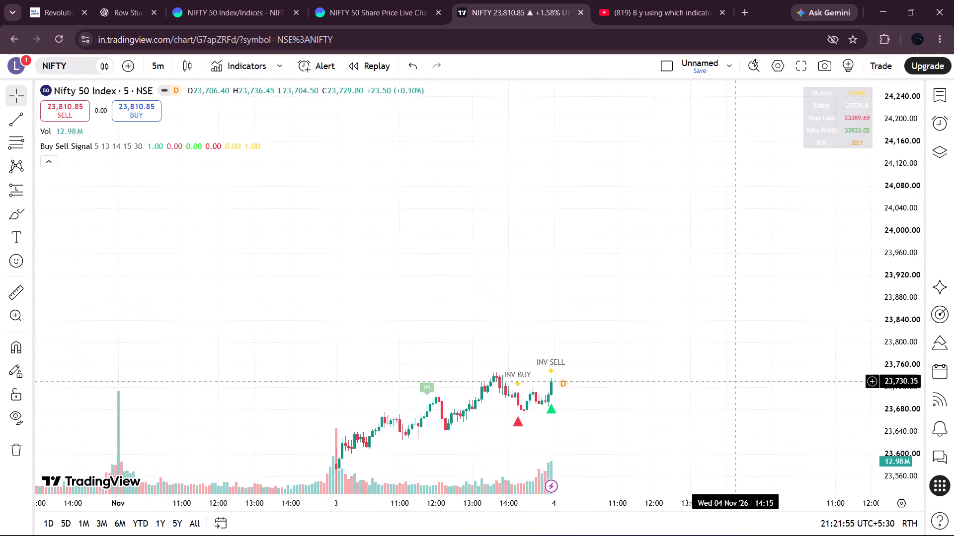
{"action": "left_click_drag", "start_coordinate": [736, 385], "coordinate": [735, 385]}
{"action": "left_click_drag", "start_coordinate": [908, 401], "coordinate": [896, 179]}
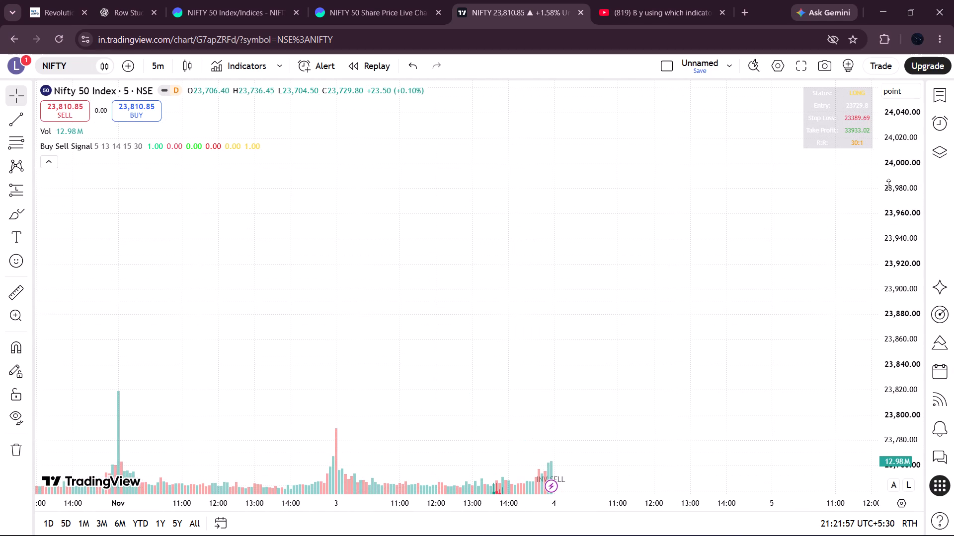
{"action": "left_click_drag", "start_coordinate": [611, 412], "coordinate": [608, 216]}
{"action": "left_click_drag", "start_coordinate": [662, 373], "coordinate": [667, 233]}
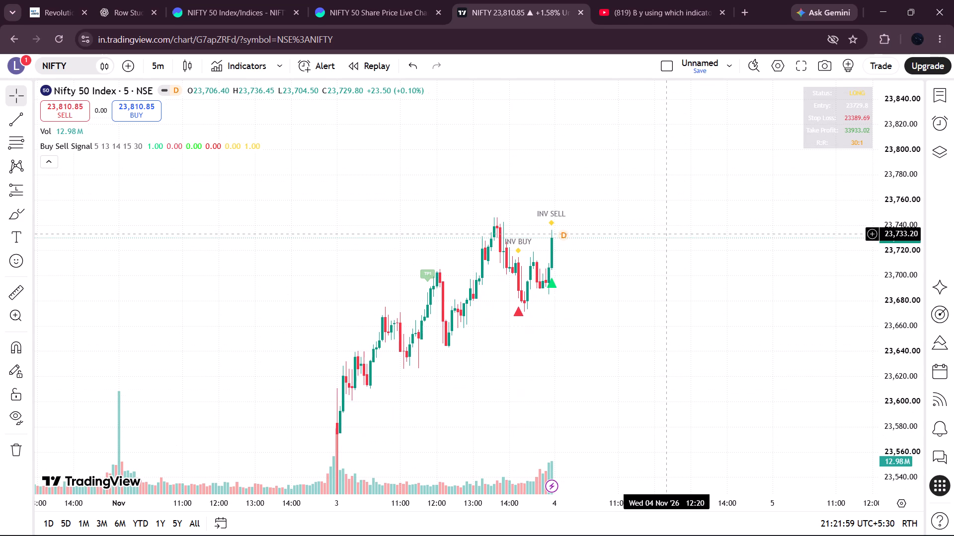
{"action": "left_click_drag", "start_coordinate": [476, 385], "coordinate": [477, 339]}
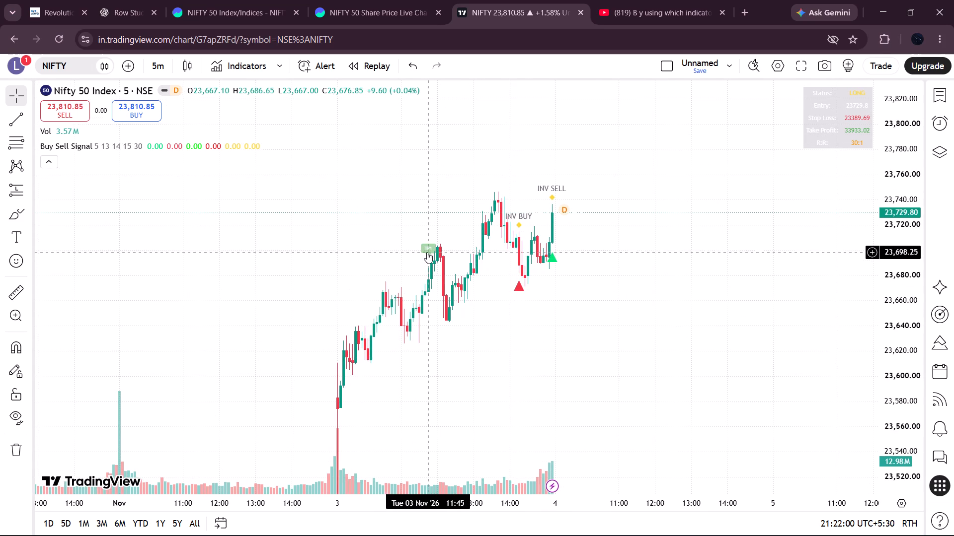
{"action": "left_click", "coordinate": [430, 245]}
{"action": "left_click_drag", "start_coordinate": [494, 328], "coordinate": [539, 301]}
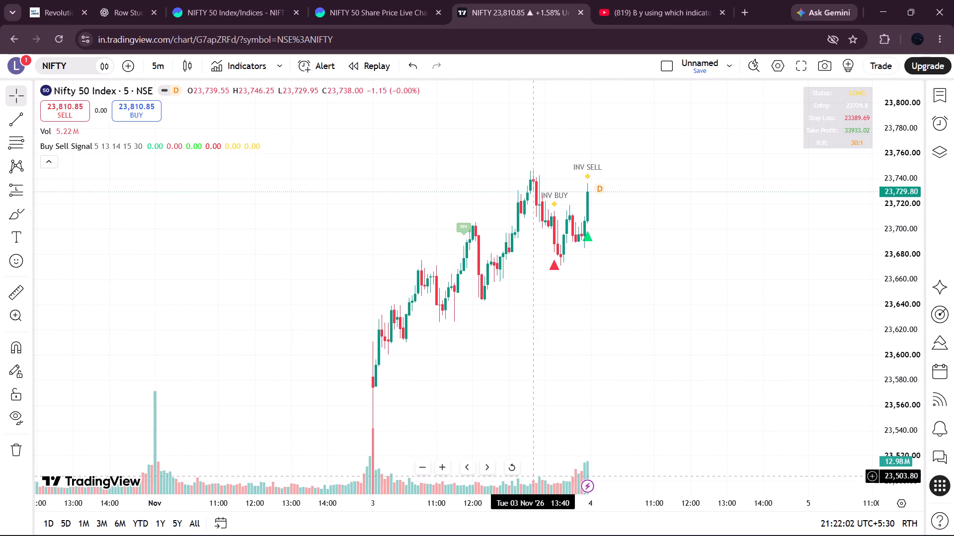
{"action": "left_click_drag", "start_coordinate": [544, 499], "coordinate": [316, 535]}
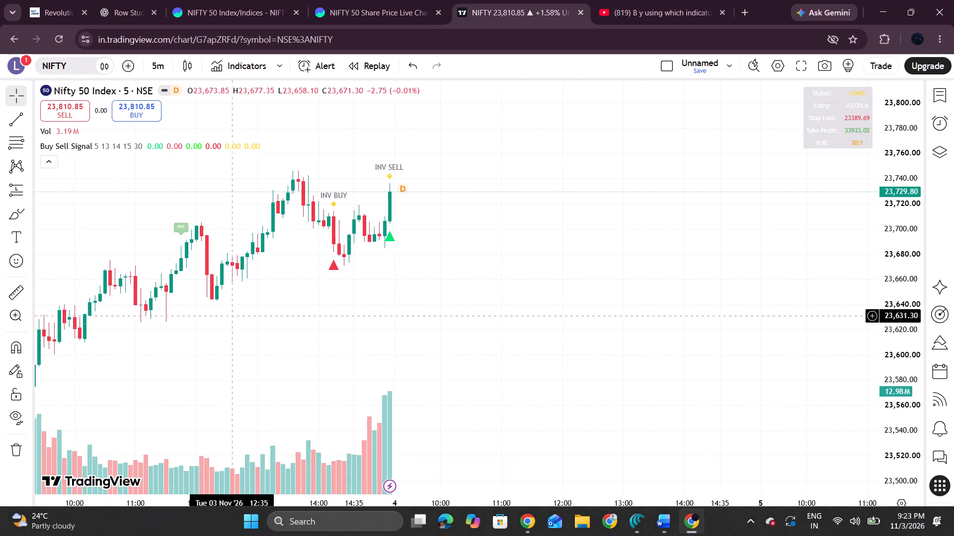
{"action": "left_click_drag", "start_coordinate": [231, 313], "coordinate": [371, 321]}
Open the indicator library and browse the personal, purchased and built-in technical scripts.
{"action": "left_click", "coordinate": [234, 67]}
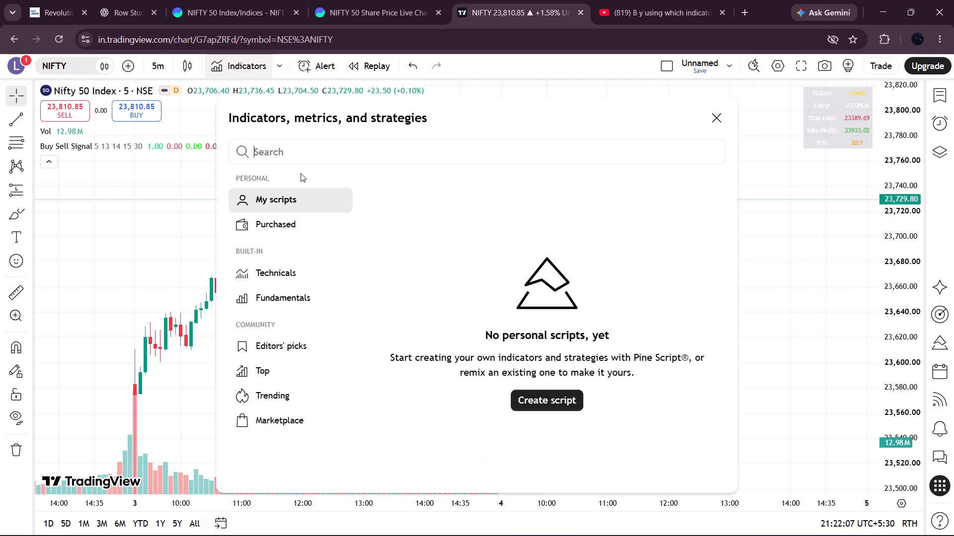
{"action": "left_click", "coordinate": [266, 220]}
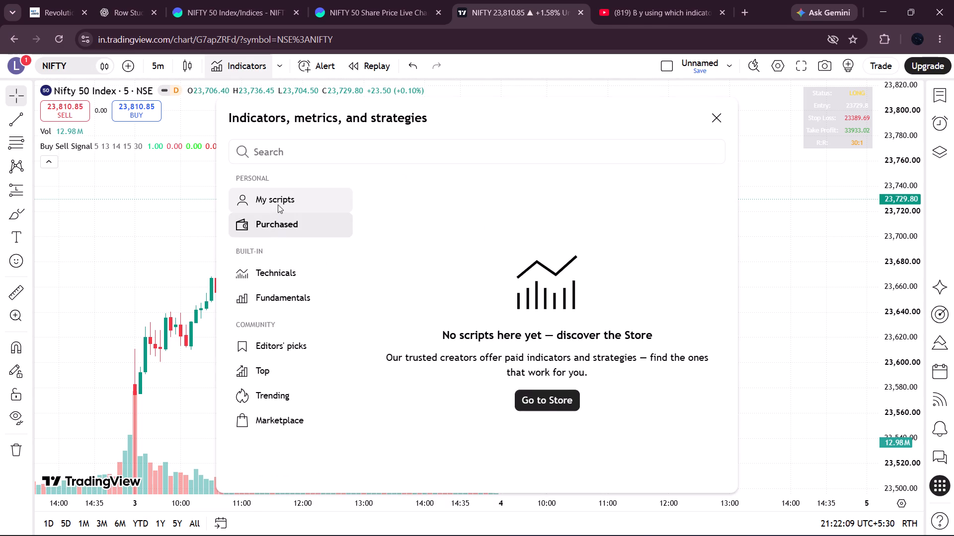
{"action": "left_click", "coordinate": [276, 198]}
{"action": "left_click", "coordinate": [272, 270]}
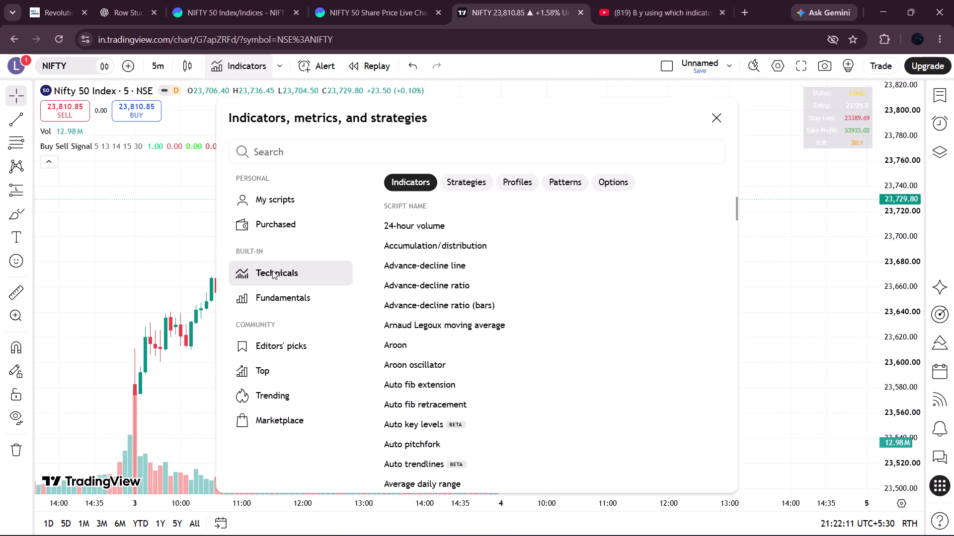
{"action": "scroll", "coordinate": [417, 302], "scroll_direction": "down", "scroll_amount": 2}
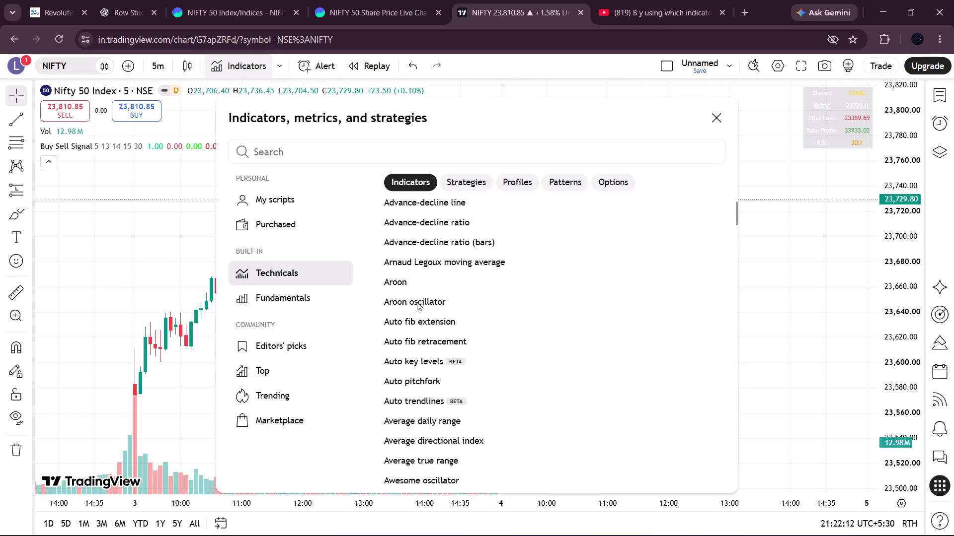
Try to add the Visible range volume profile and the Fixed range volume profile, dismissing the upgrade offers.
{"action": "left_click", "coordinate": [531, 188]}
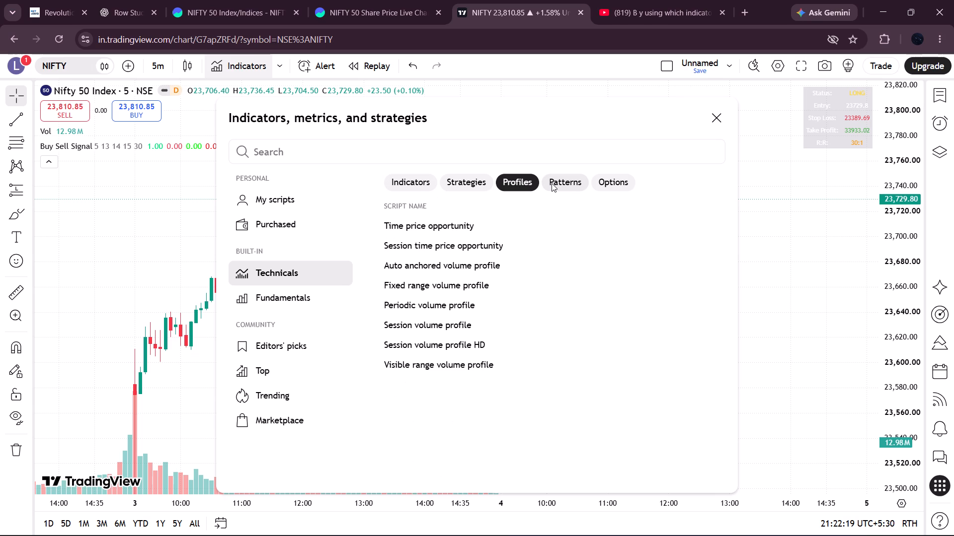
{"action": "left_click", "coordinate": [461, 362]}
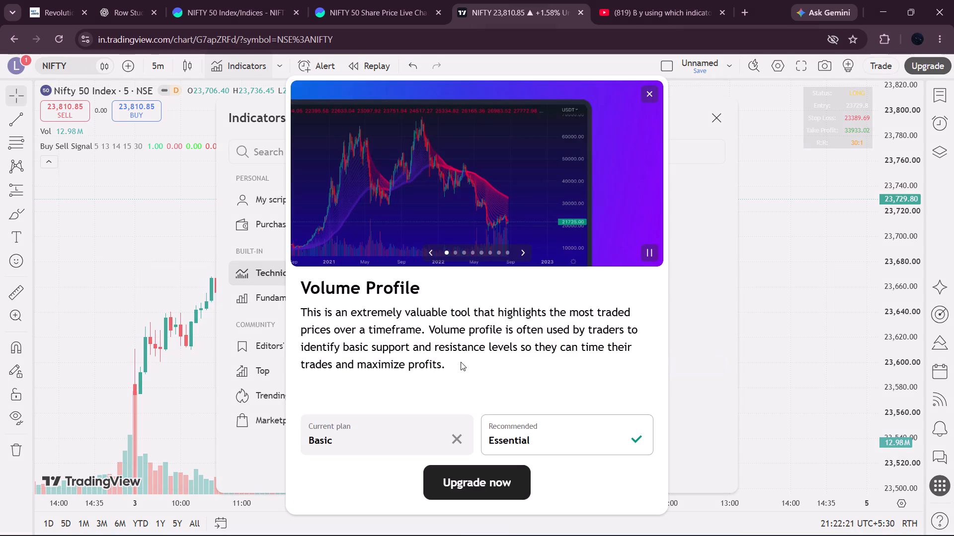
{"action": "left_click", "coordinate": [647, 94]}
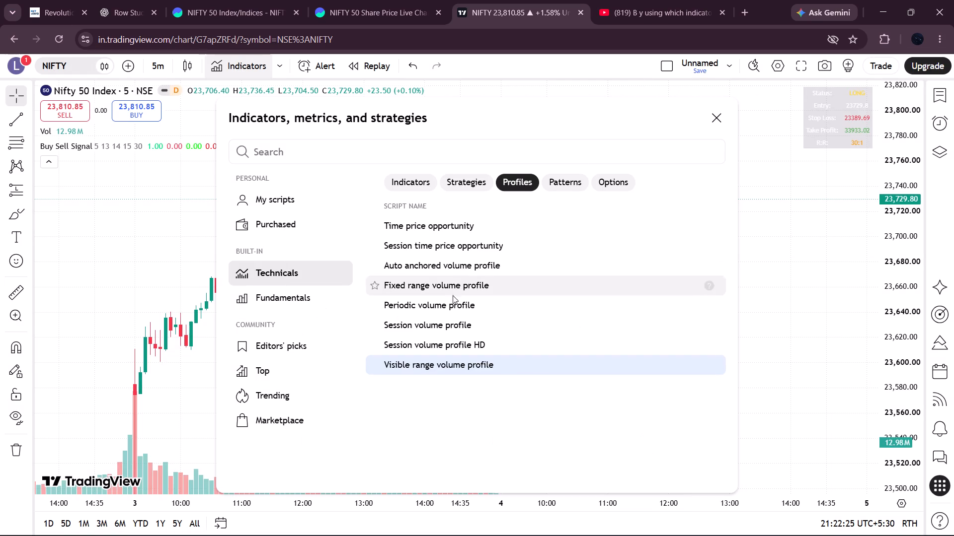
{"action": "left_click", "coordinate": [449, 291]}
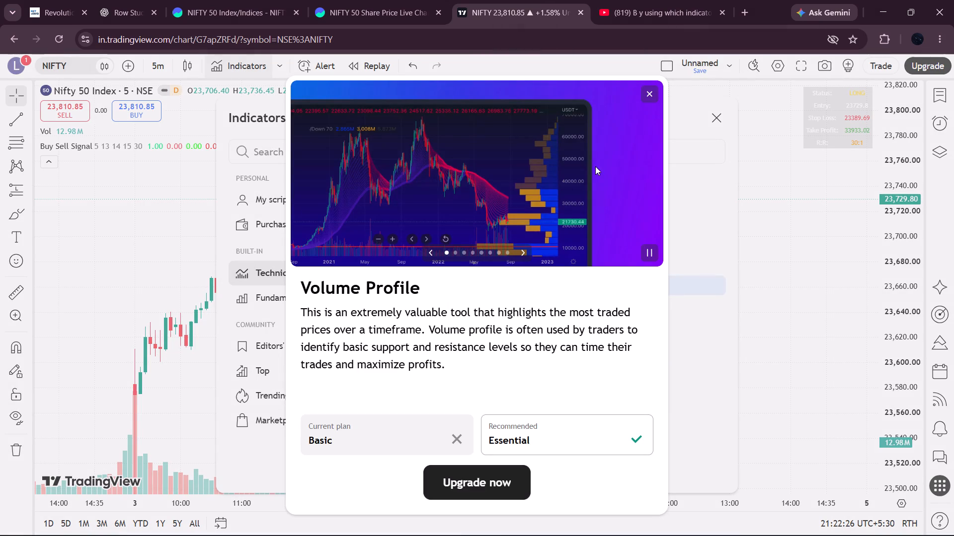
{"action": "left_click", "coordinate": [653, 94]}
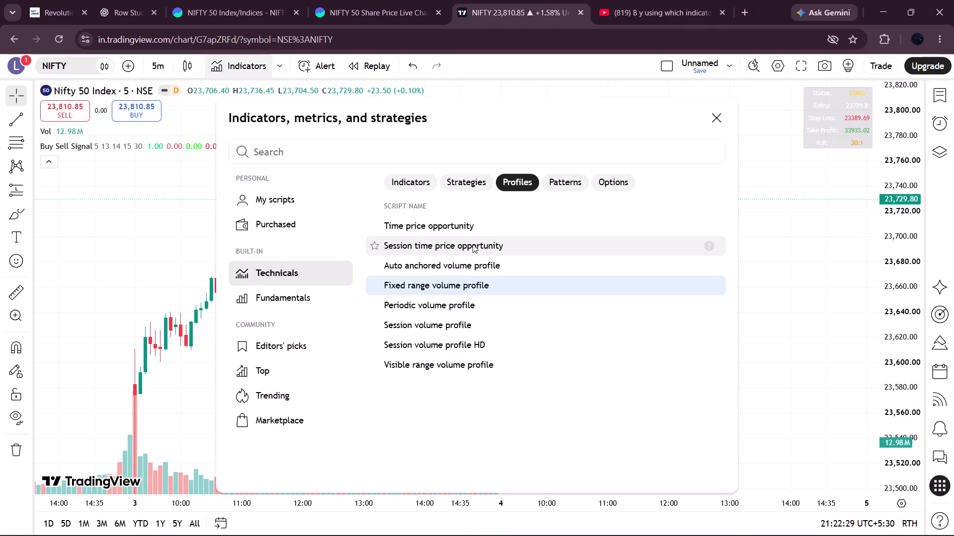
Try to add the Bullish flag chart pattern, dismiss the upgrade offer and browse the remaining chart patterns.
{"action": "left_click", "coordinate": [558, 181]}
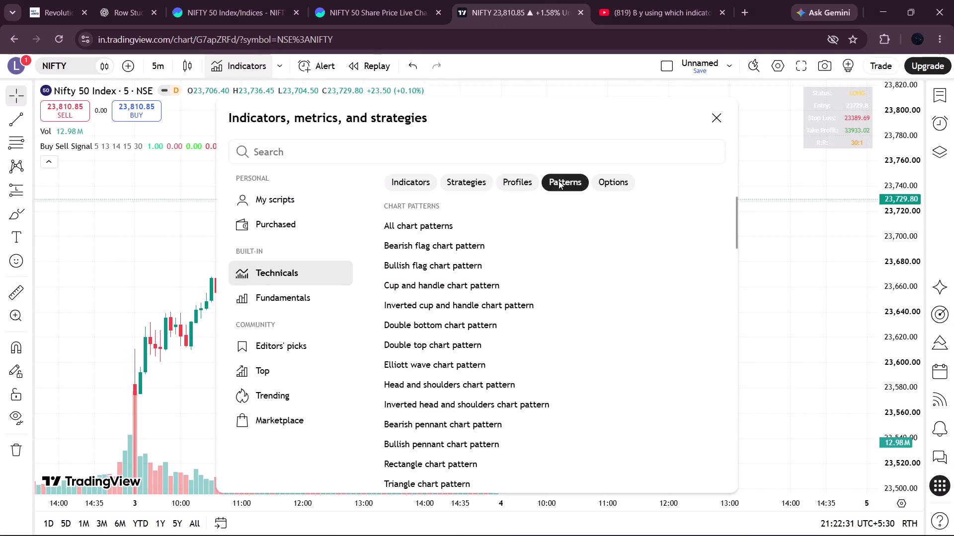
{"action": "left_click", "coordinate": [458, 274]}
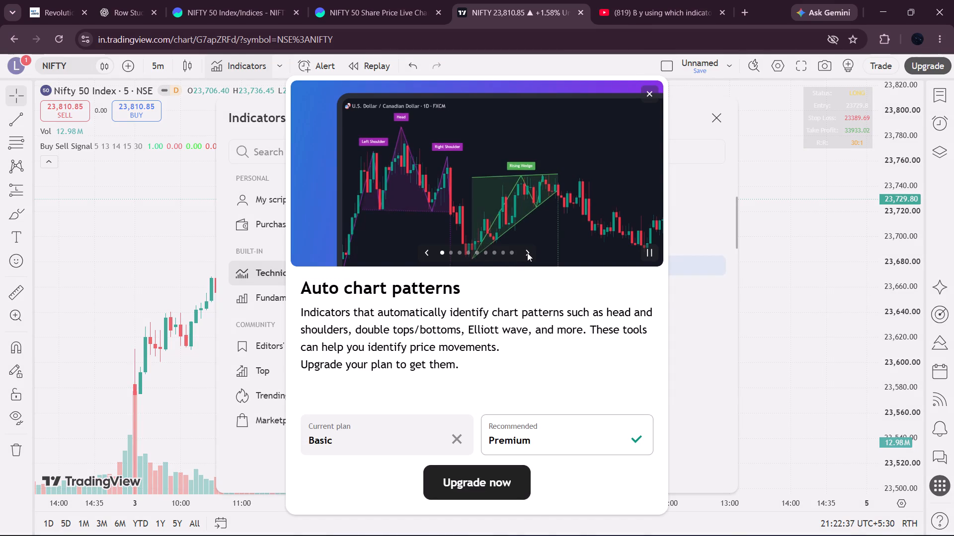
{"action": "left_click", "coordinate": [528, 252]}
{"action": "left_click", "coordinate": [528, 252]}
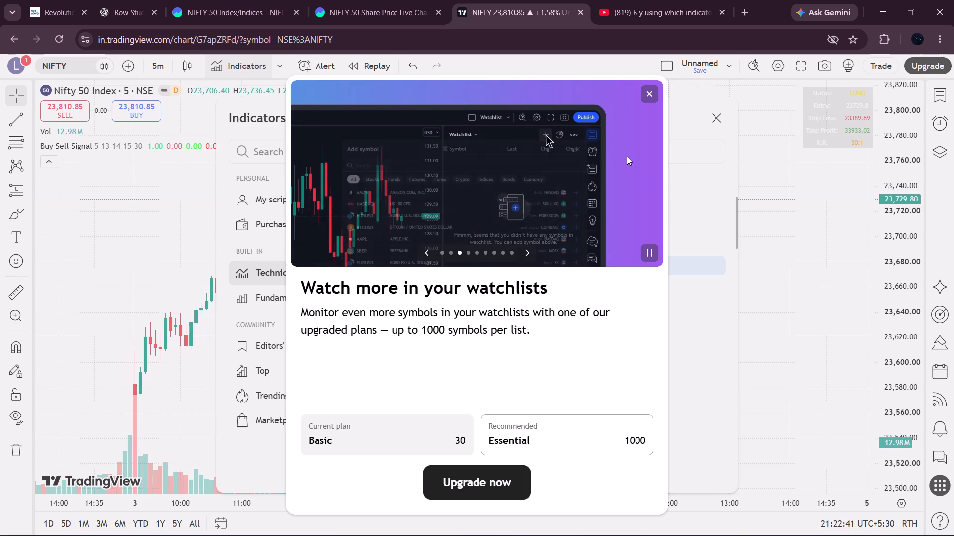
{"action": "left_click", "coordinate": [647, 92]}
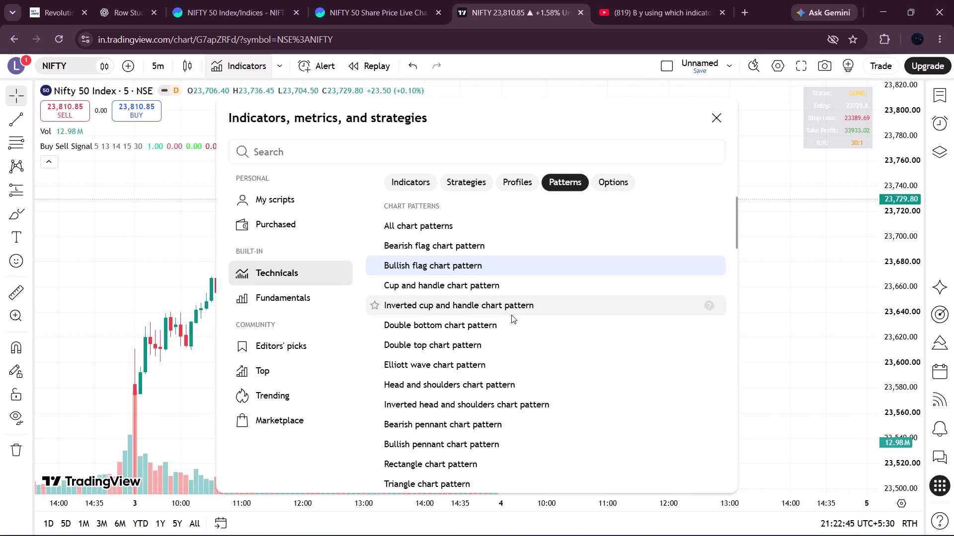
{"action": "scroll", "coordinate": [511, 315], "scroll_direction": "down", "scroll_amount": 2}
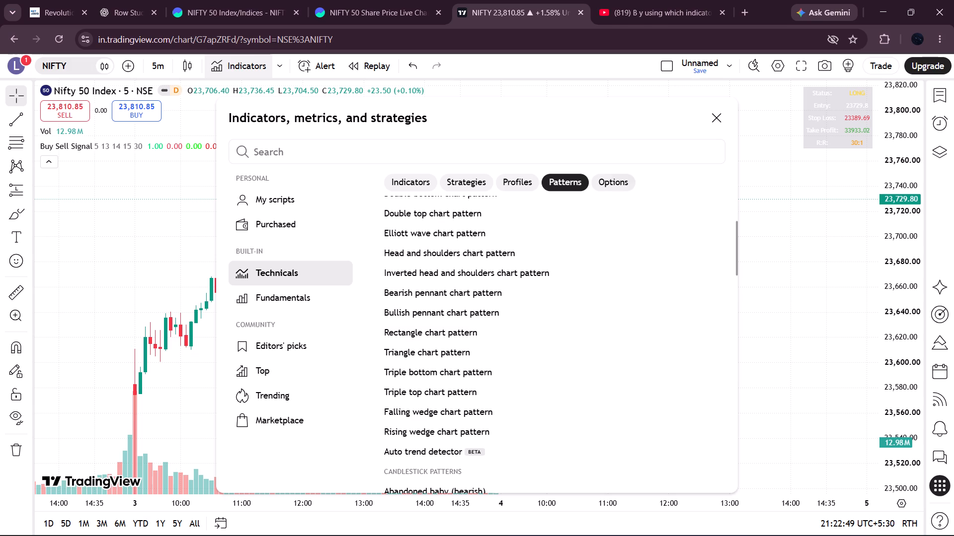
Add the Options Volume Profile indicator from the built-in options scripts to the chart.
{"action": "left_click", "coordinate": [618, 179]}
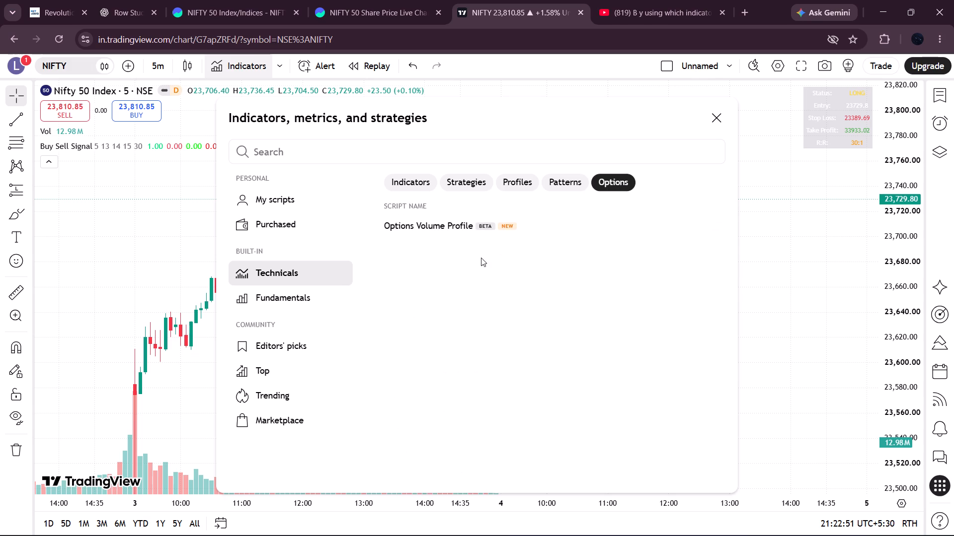
{"action": "left_click", "coordinate": [481, 227]}
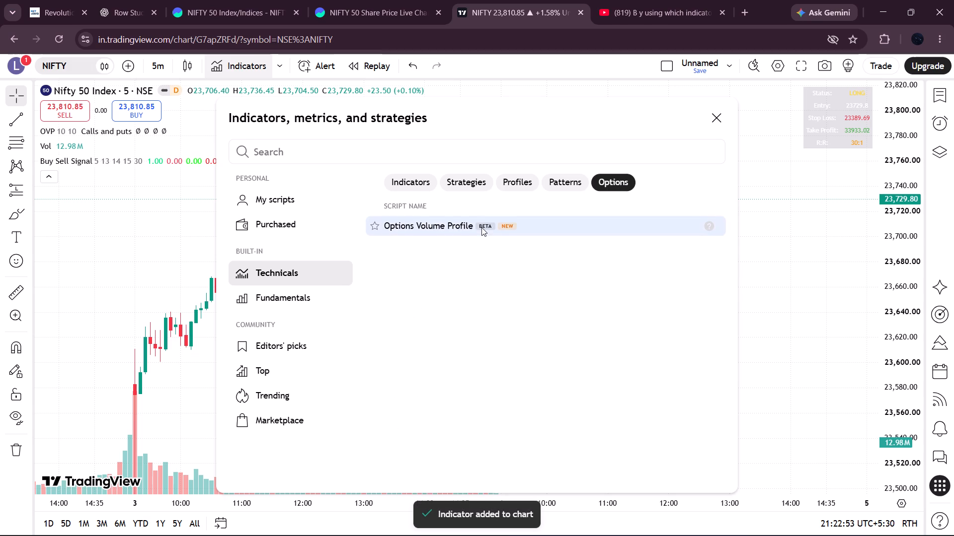
Close the indicator library and remove the Volume indicator from the Nifty 50 chart.
{"action": "left_click", "coordinate": [702, 124]}
{"action": "left_click", "coordinate": [713, 123]}
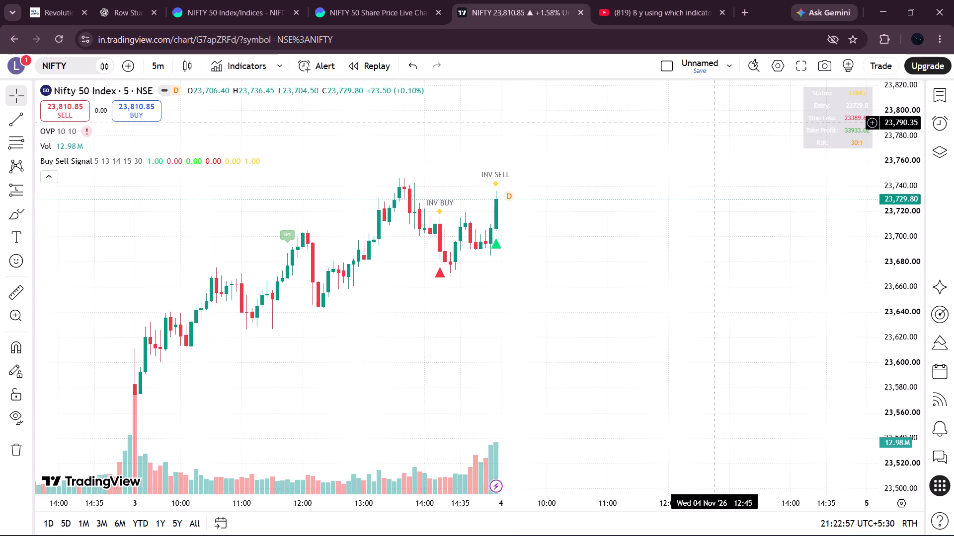
{"action": "left_click", "coordinate": [384, 130]}
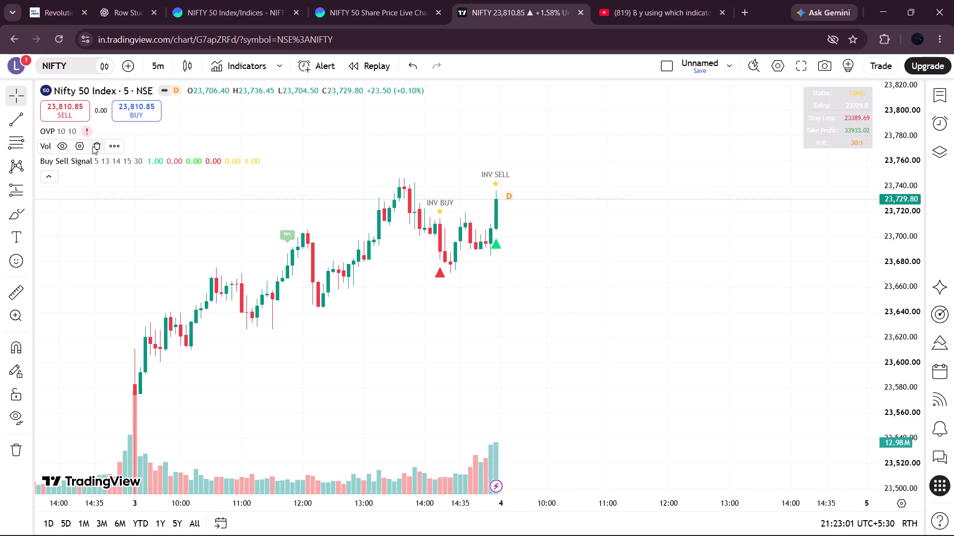
{"action": "left_click", "coordinate": [98, 144]}
Remove the Options Volume Profile (OVP) indicator from the chart.
{"action": "left_click", "coordinate": [65, 133]}
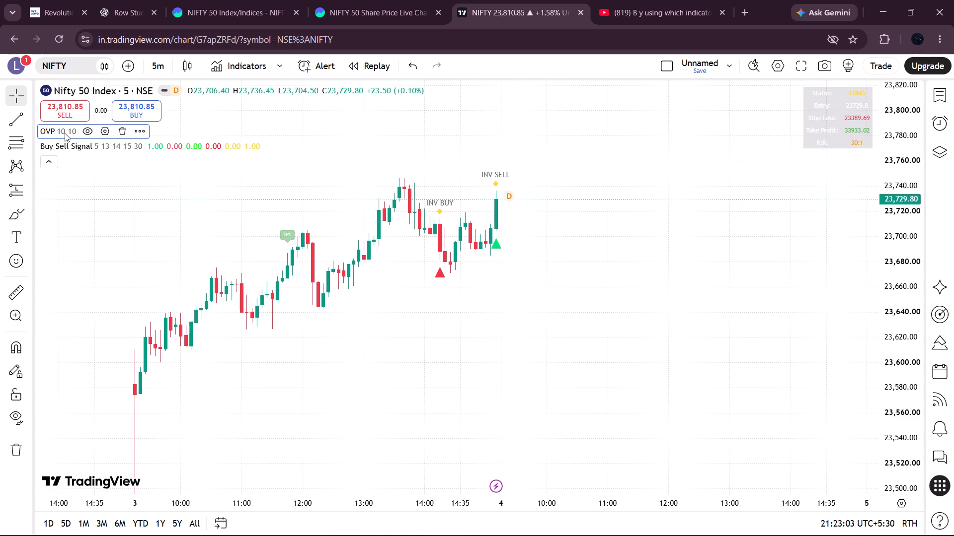
{"action": "left_click", "coordinate": [65, 133]}
{"action": "left_click", "coordinate": [90, 130]}
{"action": "triple_click", "coordinate": [90, 130]}
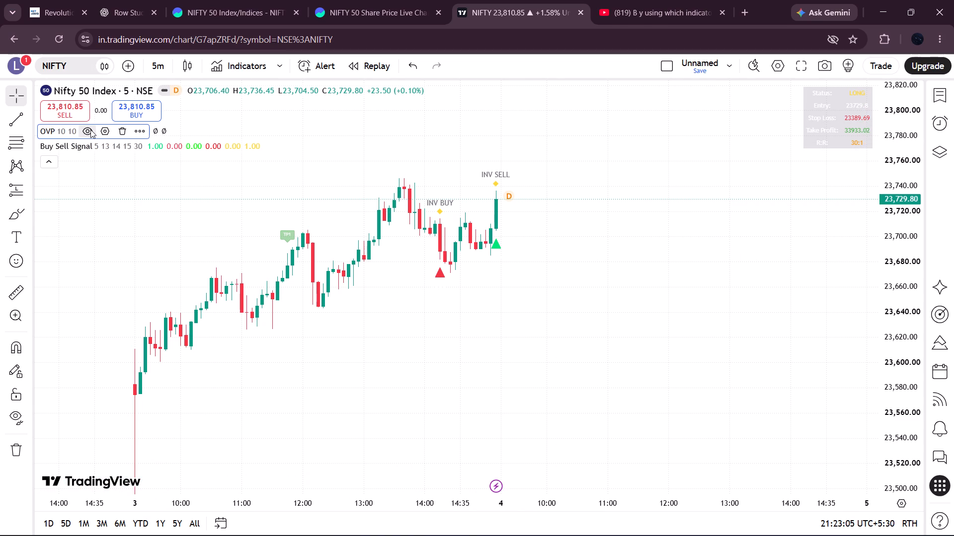
{"action": "left_click", "coordinate": [96, 130]}
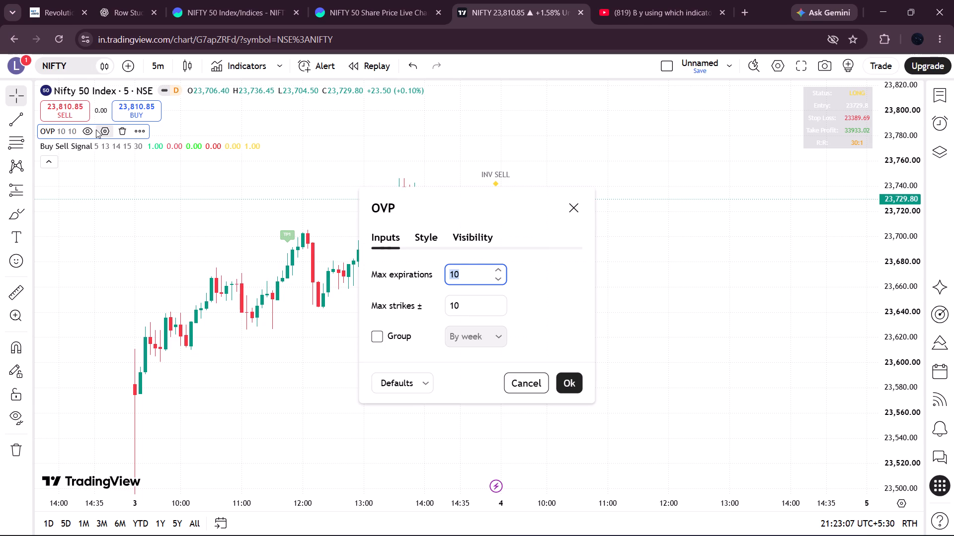
{"action": "left_click", "coordinate": [120, 132]}
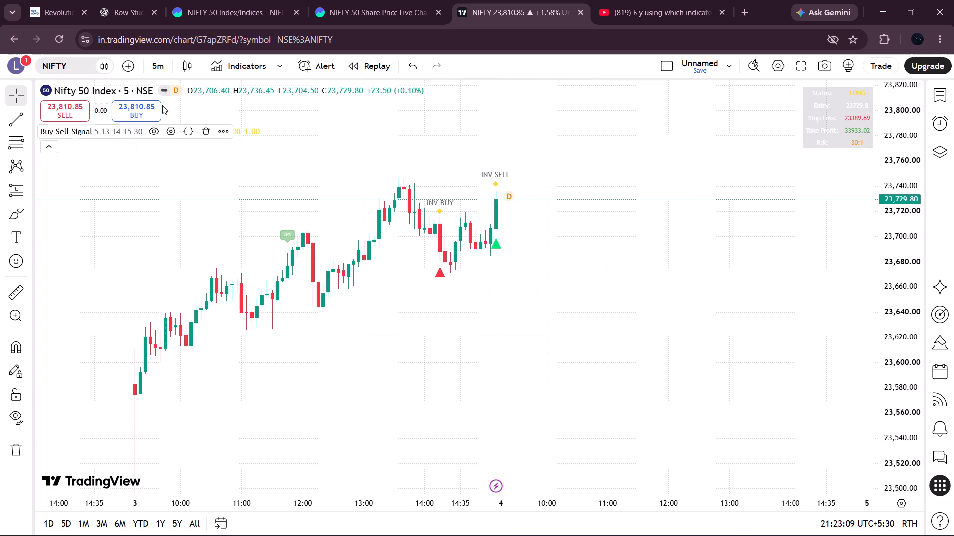
Add the Rolling Candle Profile with Buy/Sell Signals (Zeiierman) indicator from the community Editors' picks to the chart.
{"action": "left_click", "coordinate": [217, 69]}
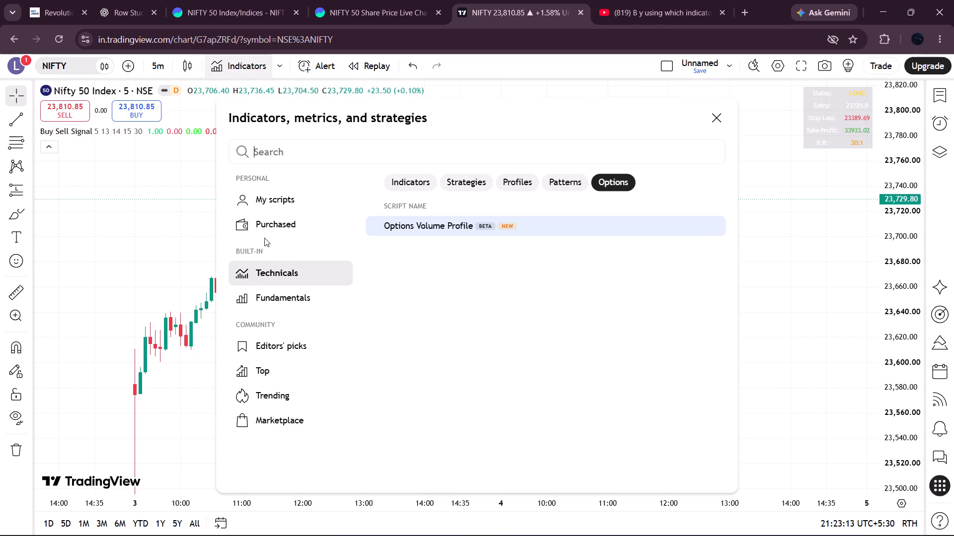
{"action": "left_click", "coordinate": [274, 306]}
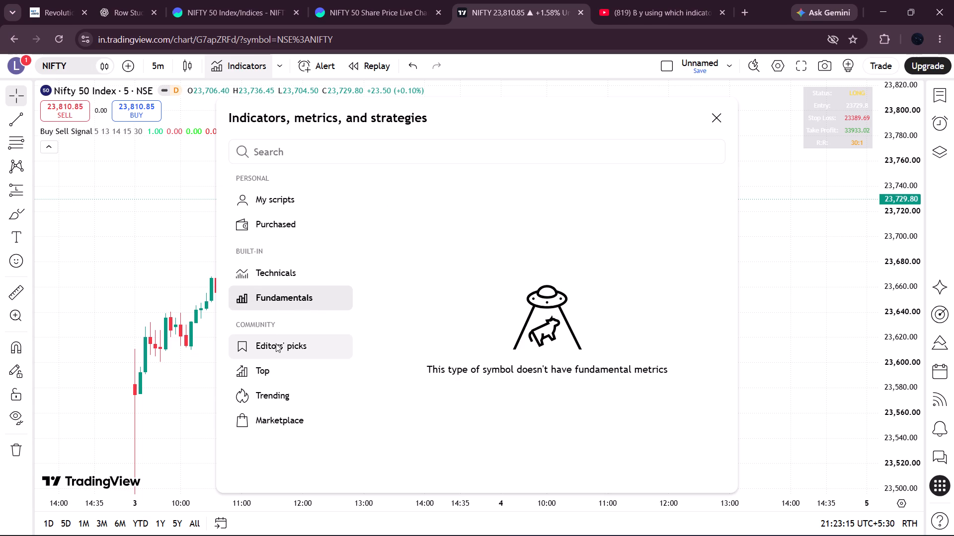
{"action": "left_click", "coordinate": [276, 342]}
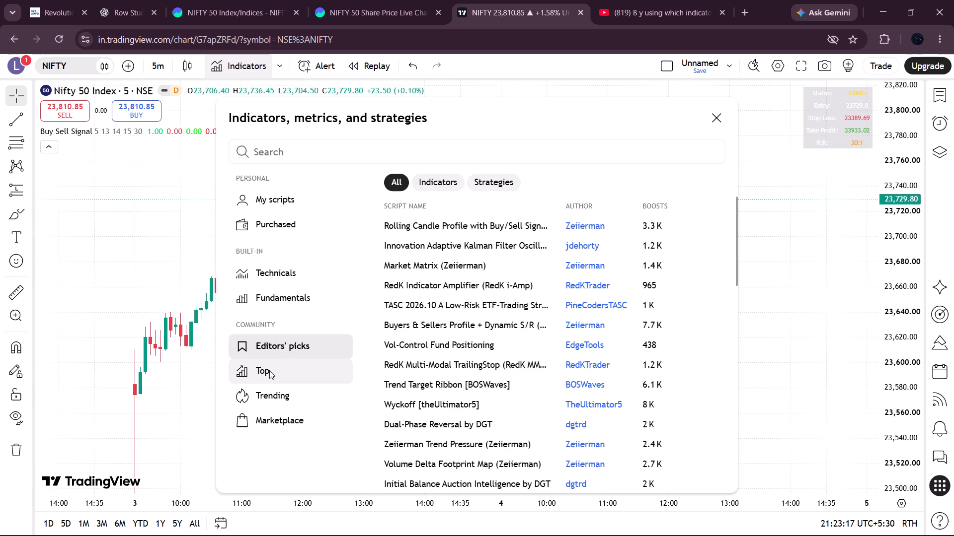
{"action": "left_click", "coordinate": [494, 224]}
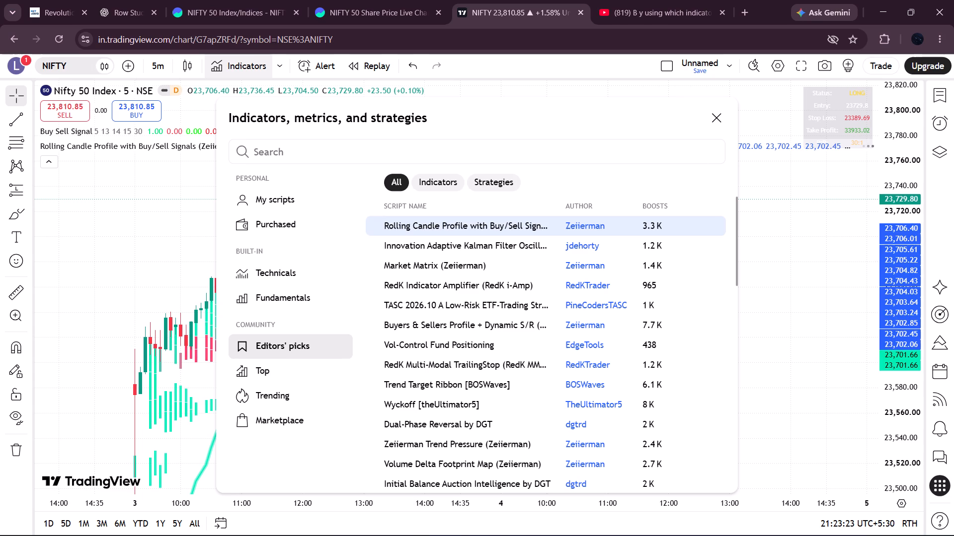
{"action": "left_click", "coordinate": [718, 120]}
Examine the Rolling Candle Profile signals on the chart and review the indicator's visibility, style and input settings.
{"action": "left_click_drag", "start_coordinate": [659, 301], "coordinate": [679, 337]}
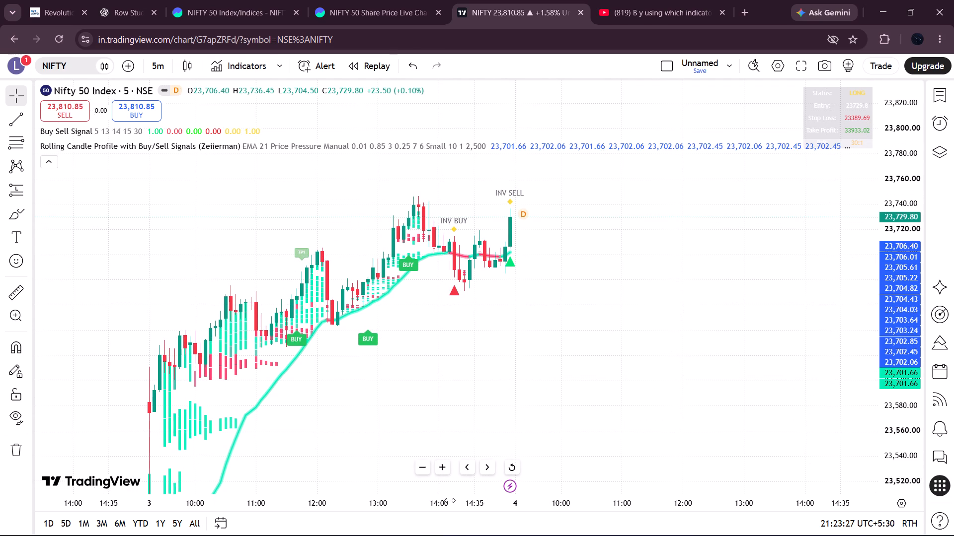
{"action": "left_click_drag", "start_coordinate": [450, 500], "coordinate": [259, 504]}
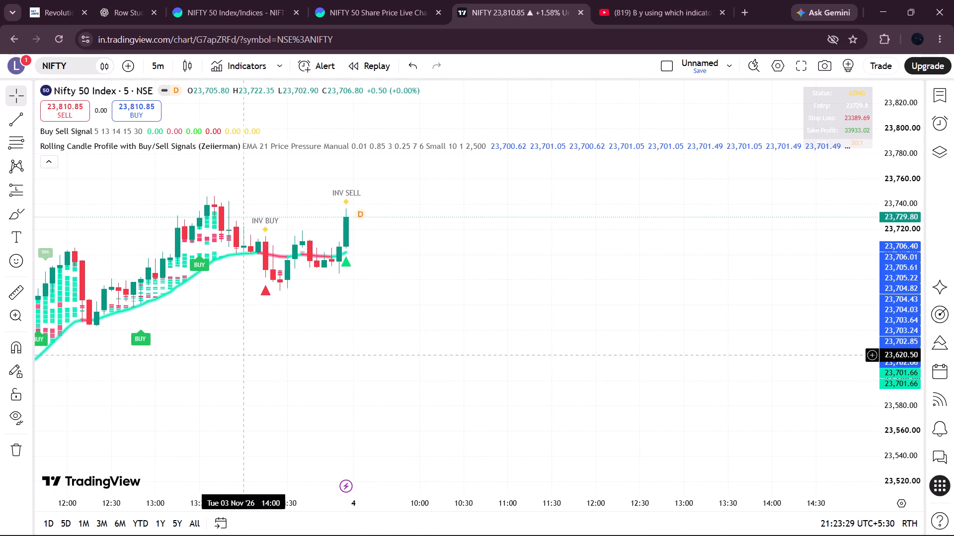
{"action": "left_click_drag", "start_coordinate": [243, 354], "coordinate": [477, 359]}
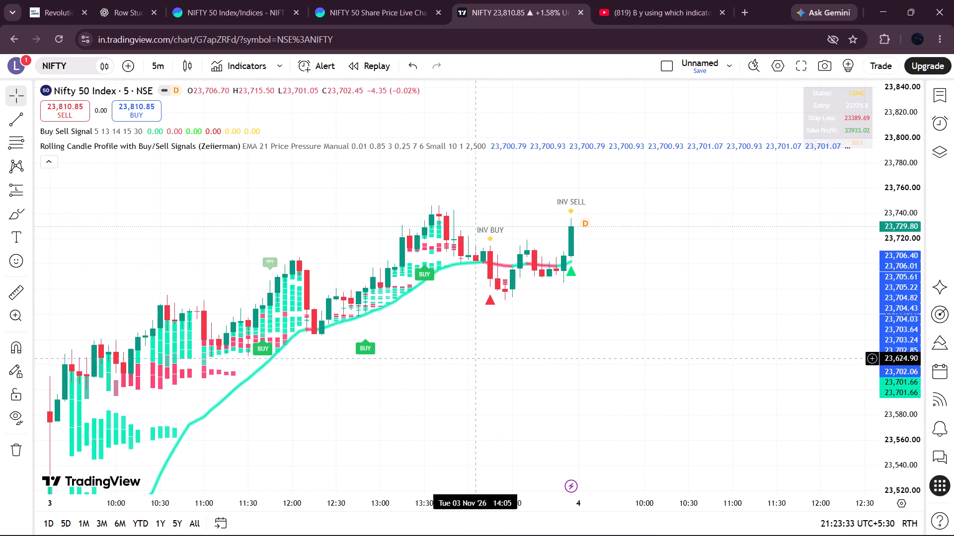
{"action": "double_click", "coordinate": [271, 329]}
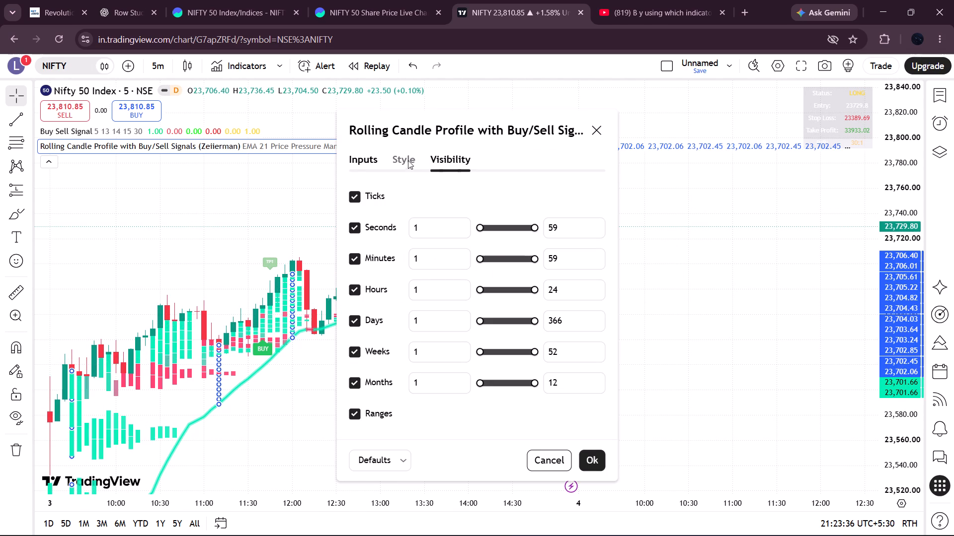
{"action": "left_click", "coordinate": [405, 159]}
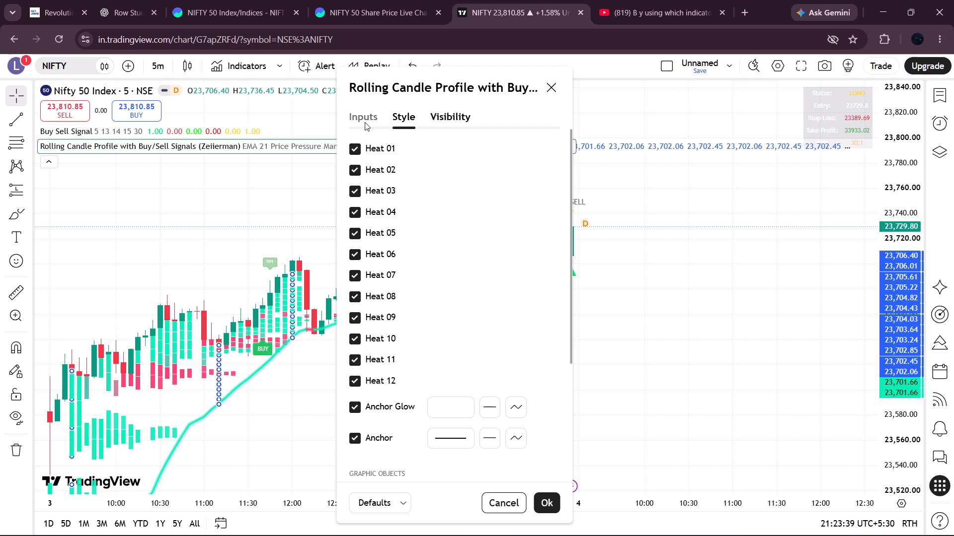
{"action": "left_click", "coordinate": [365, 122]}
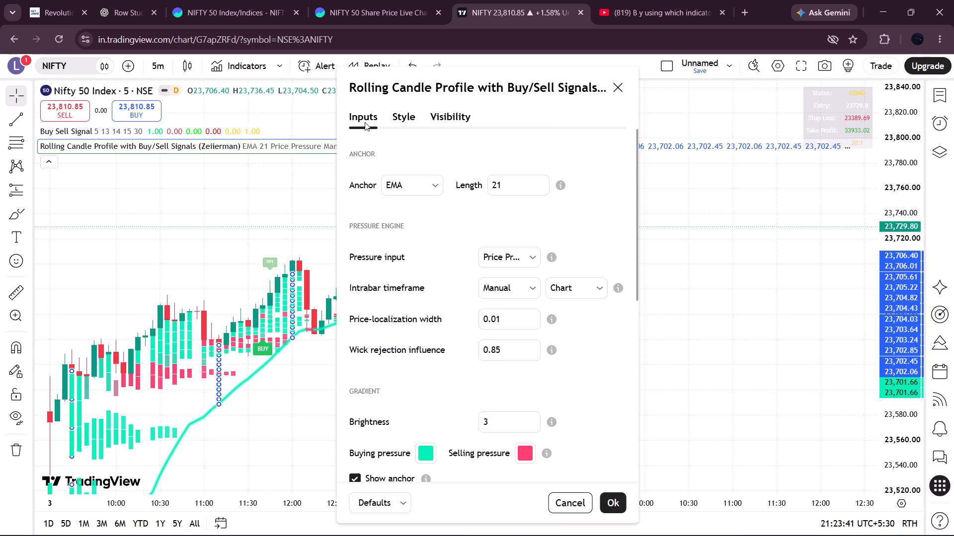
{"action": "scroll", "coordinate": [400, 226], "scroll_direction": "right", "scroll_amount": 1}
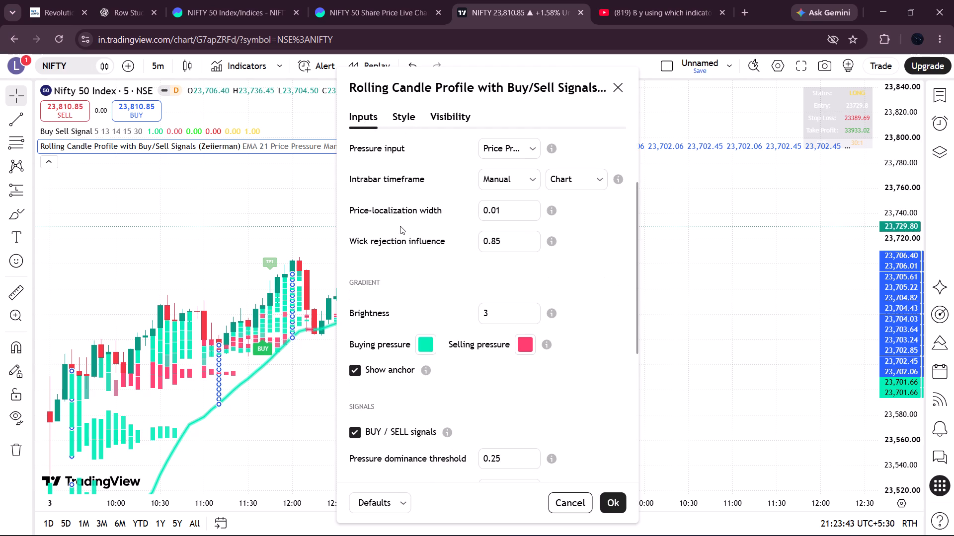
{"action": "scroll", "coordinate": [400, 226], "scroll_direction": "right", "scroll_amount": 1}
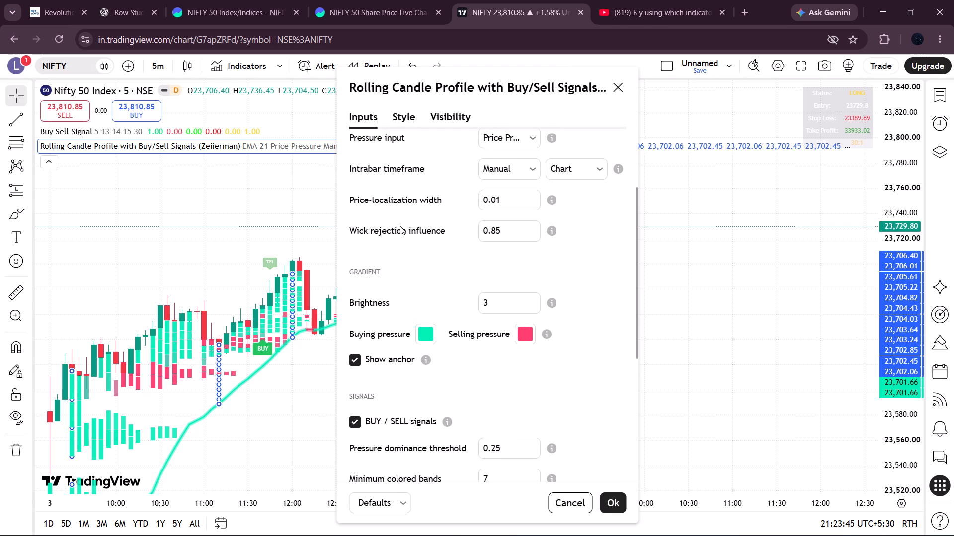
{"action": "scroll", "coordinate": [400, 226], "scroll_direction": "right", "scroll_amount": 1}
{"action": "scroll", "coordinate": [400, 226], "scroll_direction": "up", "scroll_amount": 1}
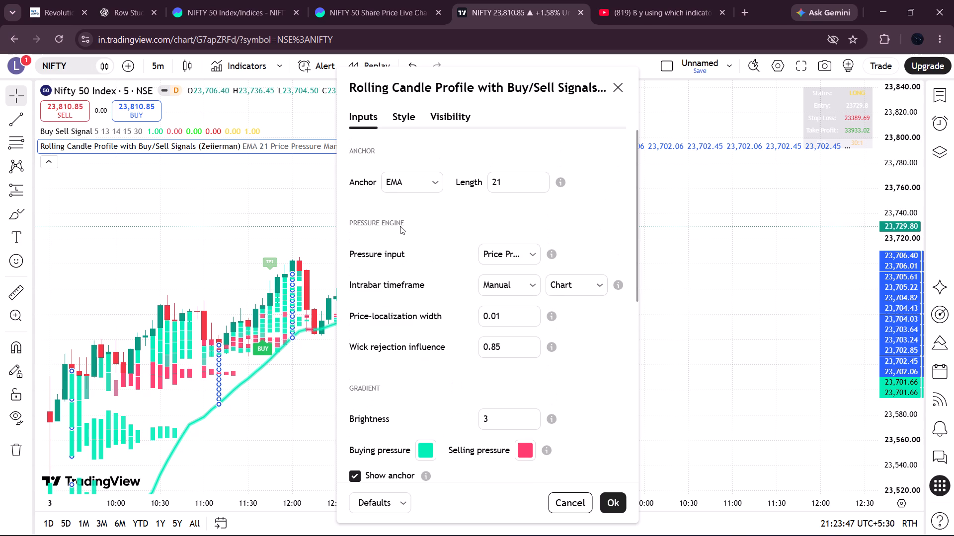
{"action": "scroll", "coordinate": [400, 226], "scroll_direction": "up", "scroll_amount": 1}
Turn off the Heat 01, Heat 02 and Heat 03 plots in the Rolling Candle Profile style settings.
{"action": "left_click", "coordinate": [403, 113]}
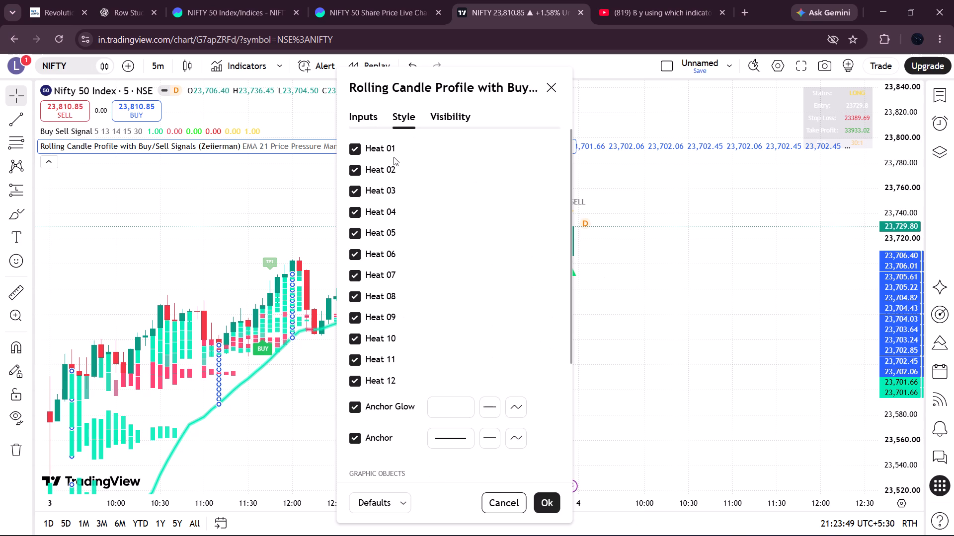
{"action": "left_click", "coordinate": [355, 150]}
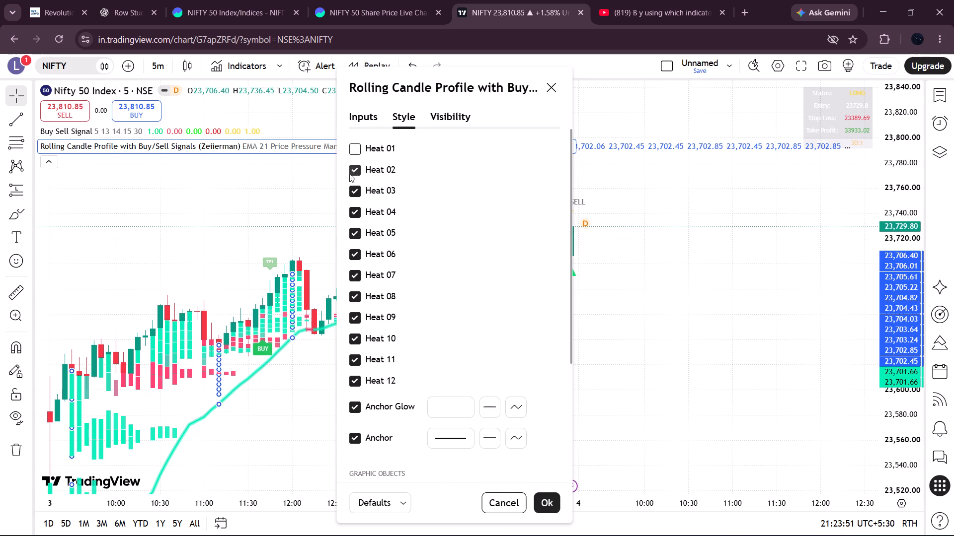
{"action": "left_click", "coordinate": [357, 173]}
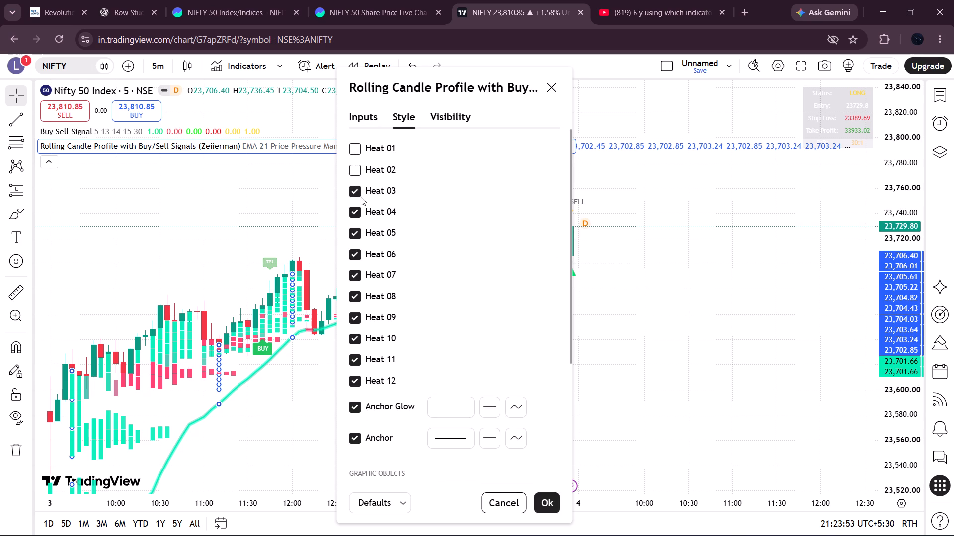
{"action": "left_click", "coordinate": [357, 196]}
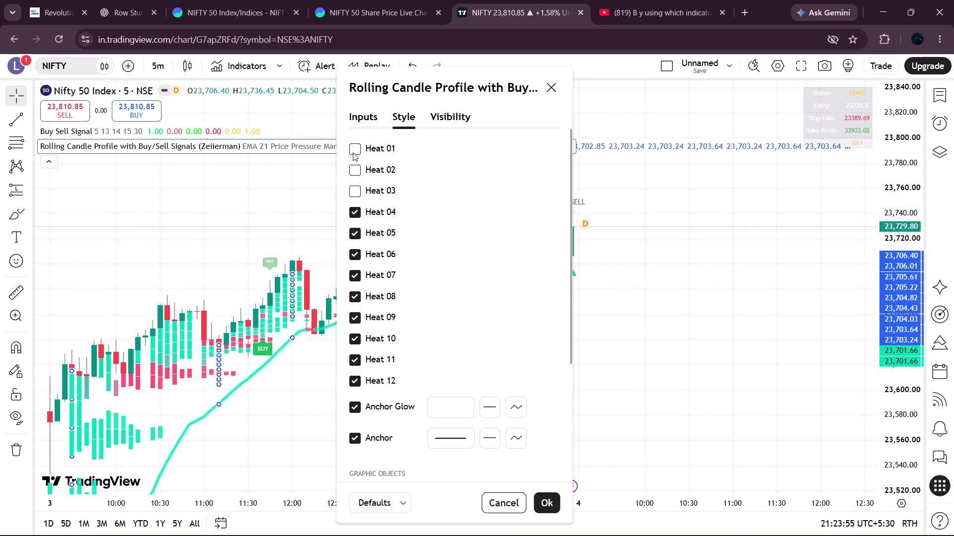
{"action": "left_click_drag", "start_coordinate": [351, 148], "coordinate": [354, 165]}
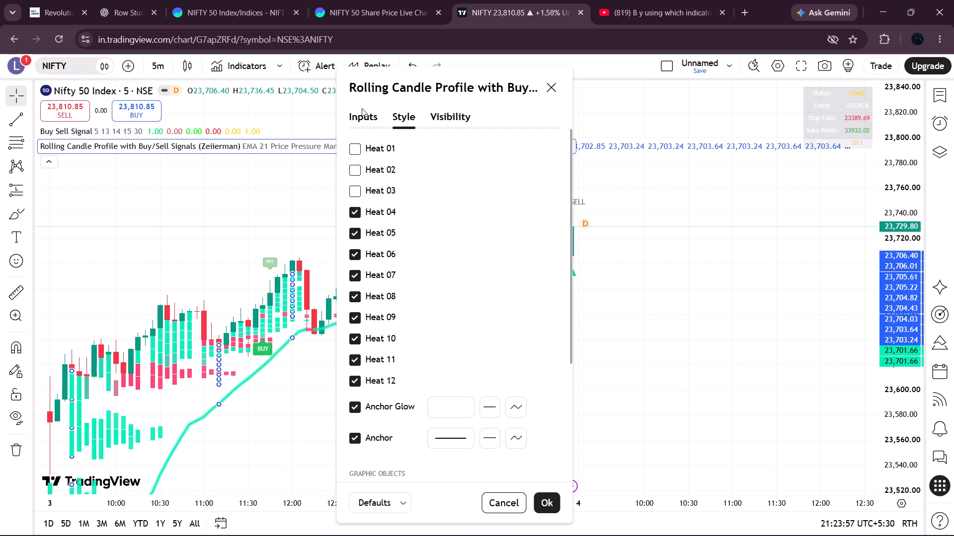
Review the Rolling Candle Profile's remaining style options and its anchor, pressure, gradient, signal and calculation inputs.
{"action": "left_click", "coordinate": [363, 110]}
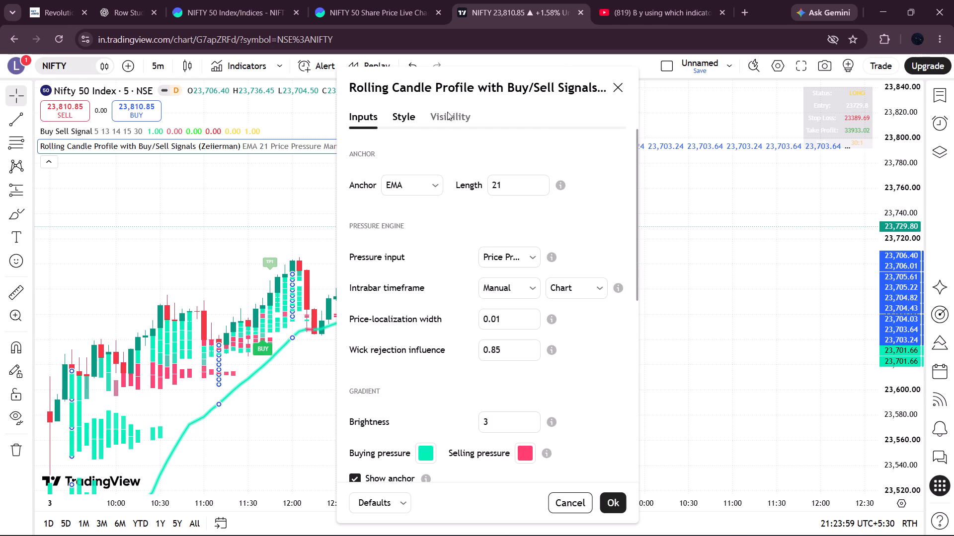
{"action": "left_click", "coordinate": [403, 121]}
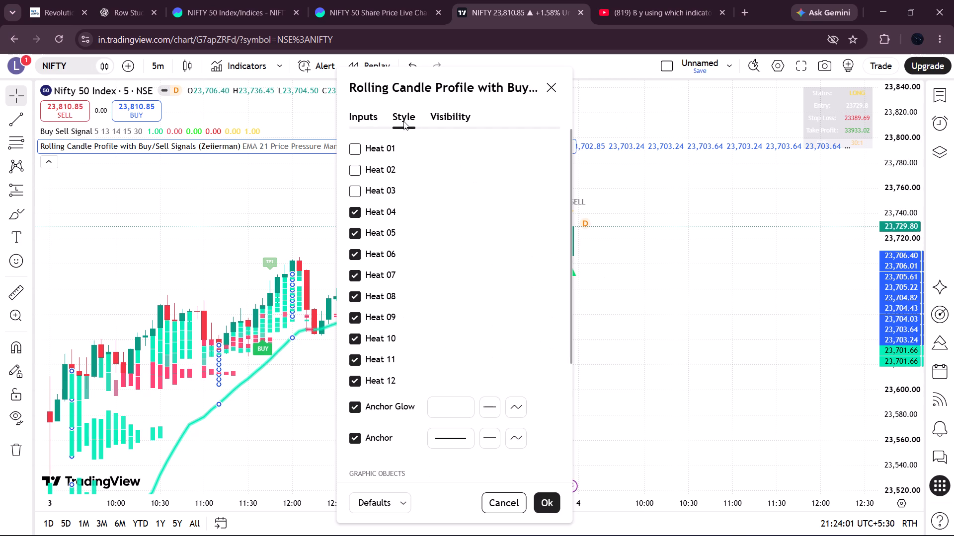
{"action": "scroll", "coordinate": [398, 195], "scroll_direction": "down", "scroll_amount": 3}
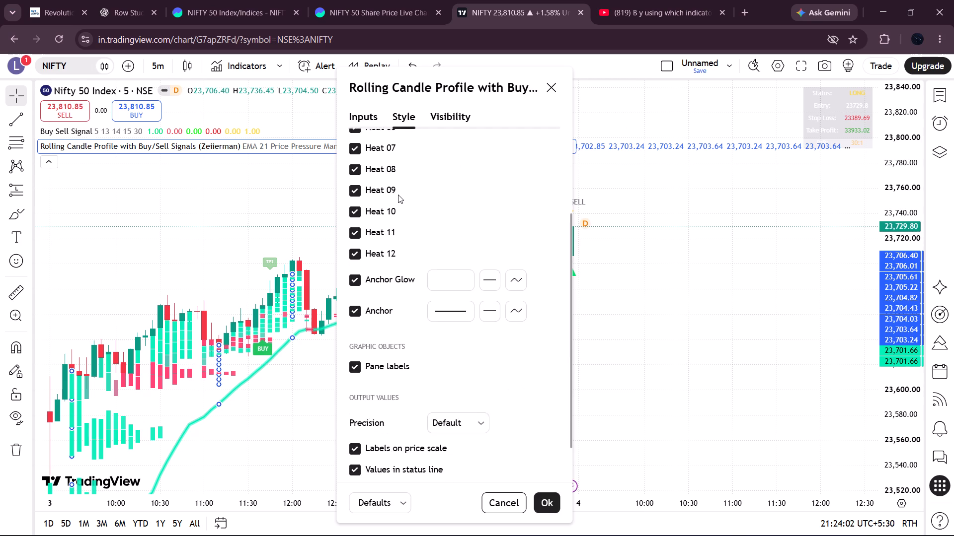
{"action": "scroll", "coordinate": [398, 195], "scroll_direction": "up", "scroll_amount": 6}
{"action": "left_click", "coordinate": [361, 114]}
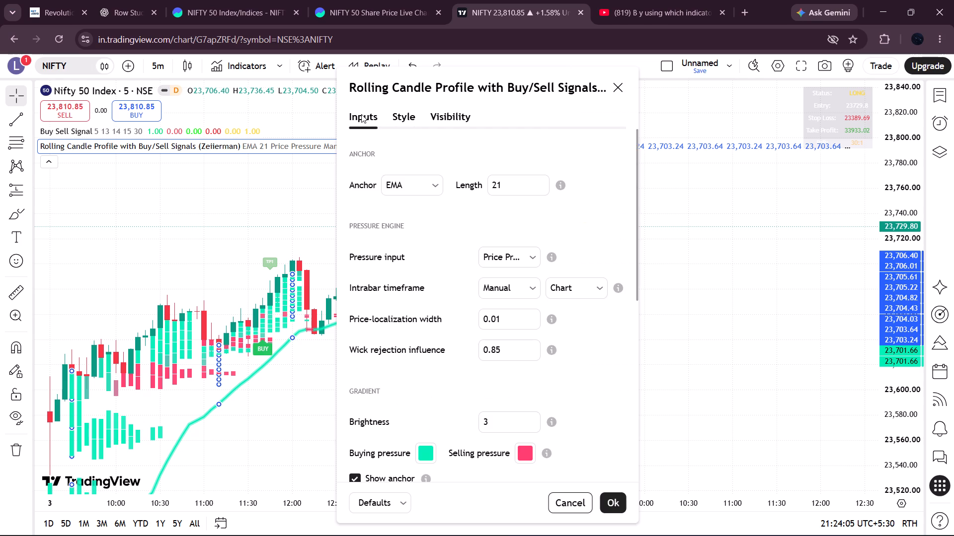
{"action": "scroll", "coordinate": [472, 253], "scroll_direction": "down", "scroll_amount": 2}
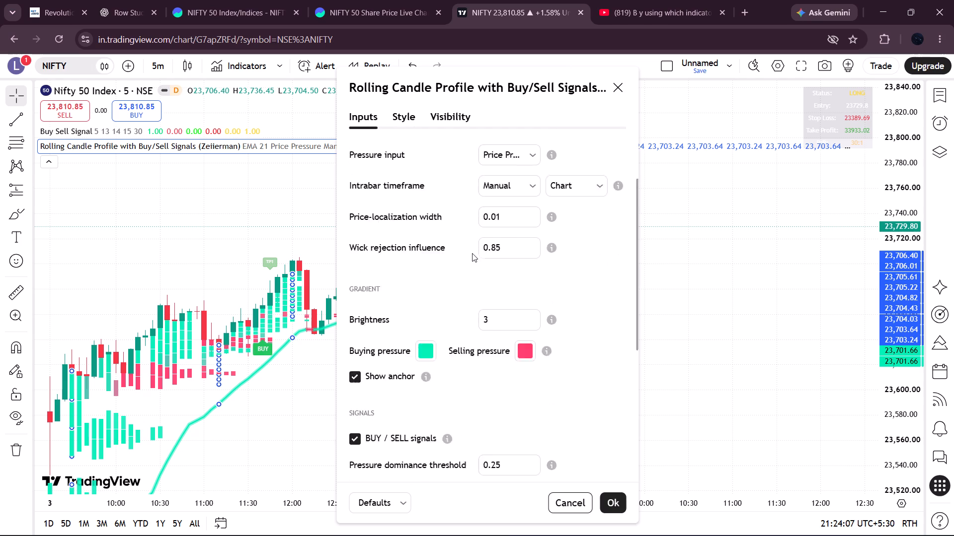
{"action": "scroll", "coordinate": [472, 253], "scroll_direction": "down", "scroll_amount": 3}
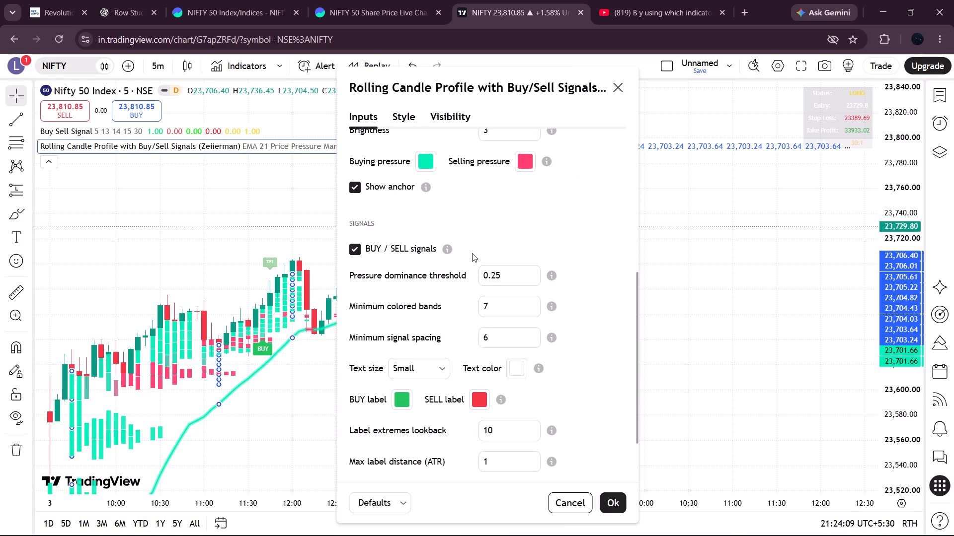
{"action": "scroll", "coordinate": [472, 253], "scroll_direction": "down", "scroll_amount": 4}
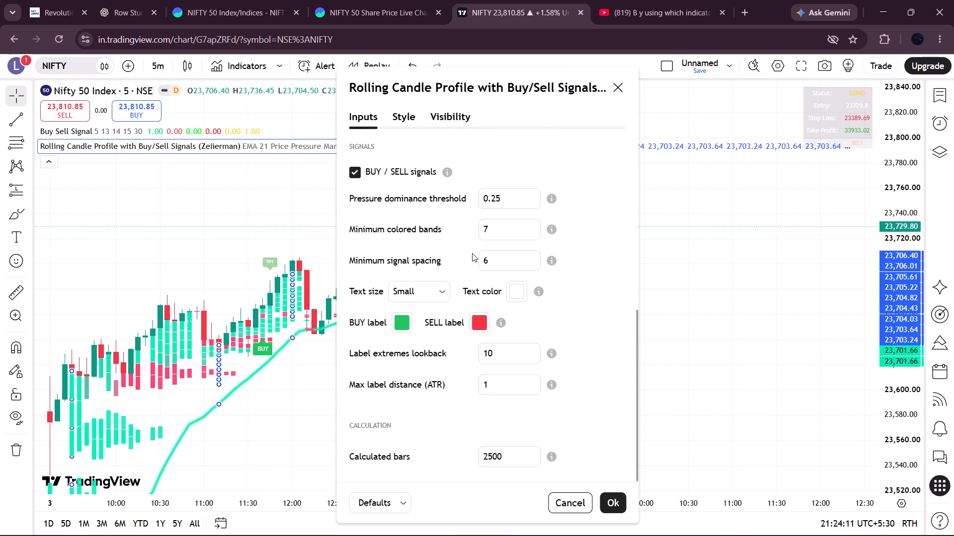
{"action": "scroll", "coordinate": [472, 253], "scroll_direction": "up", "scroll_amount": 5}
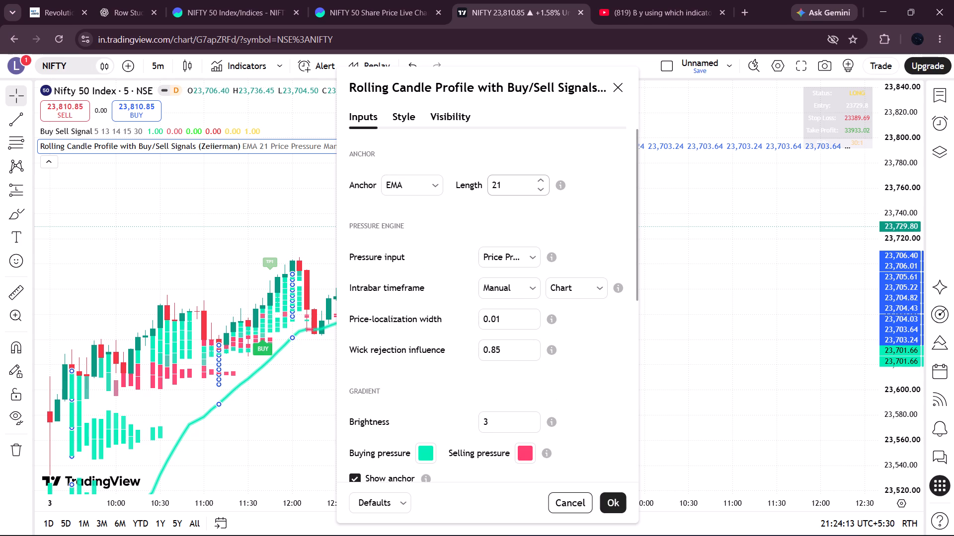
Set the Rolling Candle Profile's EMA anchor length to 9 and apply the settings.
{"action": "left_click", "coordinate": [506, 186]}
{"action": "key", "text": "BackSpace"}
{"action": "key", "text": "BackSpace"}
{"action": "key", "text": "9"}
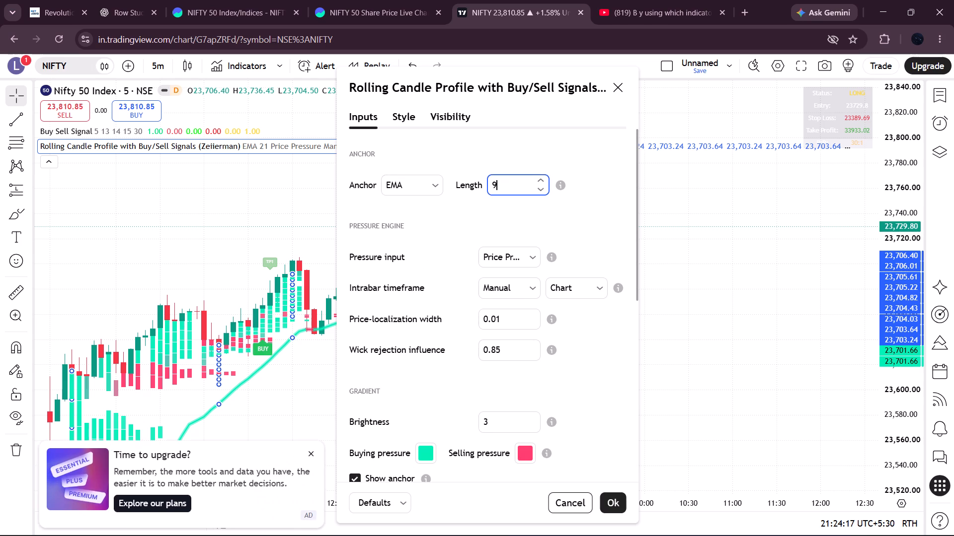
{"action": "left_click", "coordinate": [605, 497]}
{"action": "left_click_drag", "start_coordinate": [477, 315], "coordinate": [493, 320]}
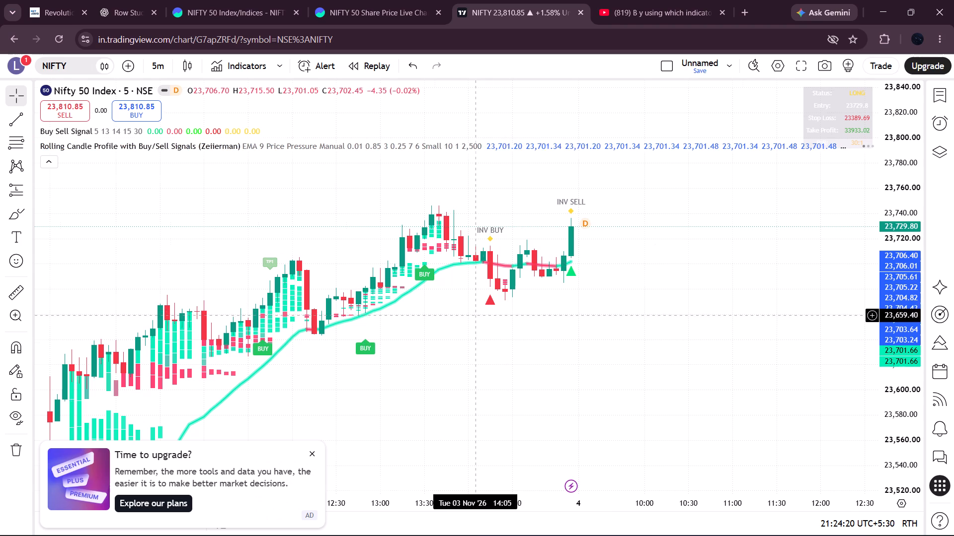
Examine the Rolling Candle Profile's heat bands, anchor line and signals across the session's candles, toggling the indicator's visibility to compare.
{"action": "left_click_drag", "start_coordinate": [493, 320], "coordinate": [718, 332]}
{"action": "left_click_drag", "start_coordinate": [618, 507], "coordinate": [554, 517]}
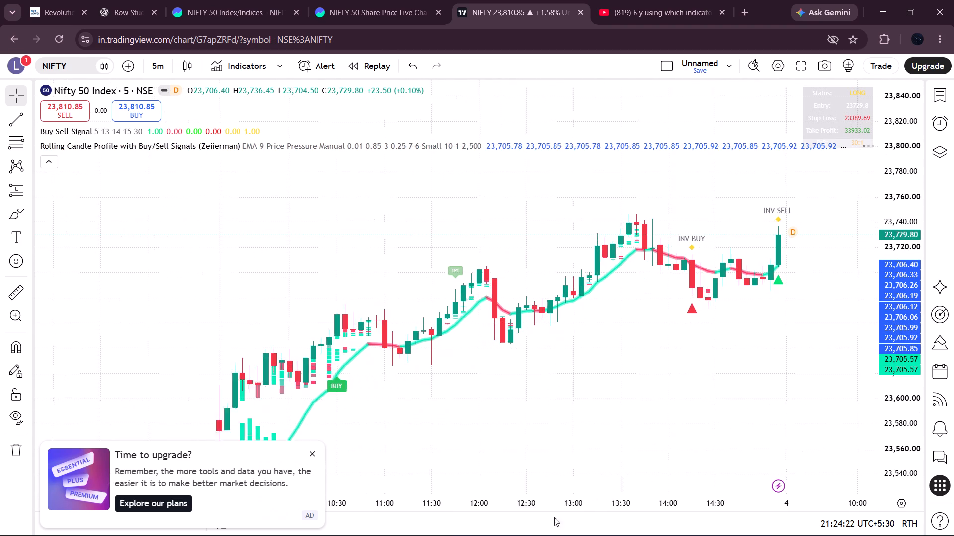
{"action": "left_click_drag", "start_coordinate": [554, 517], "coordinate": [420, 524]}
{"action": "left_click_drag", "start_coordinate": [361, 398], "coordinate": [758, 469]}
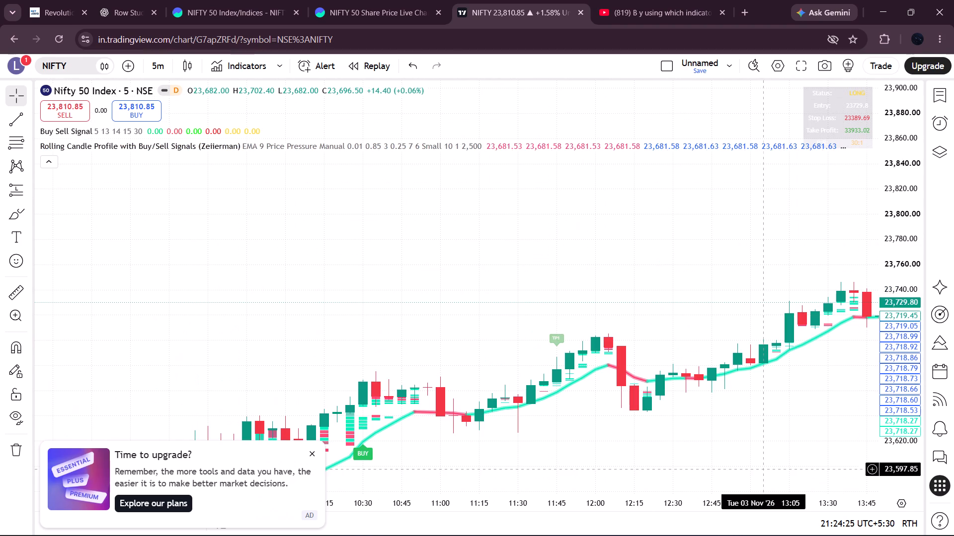
{"action": "left_click_drag", "start_coordinate": [915, 401], "coordinate": [873, 82]}
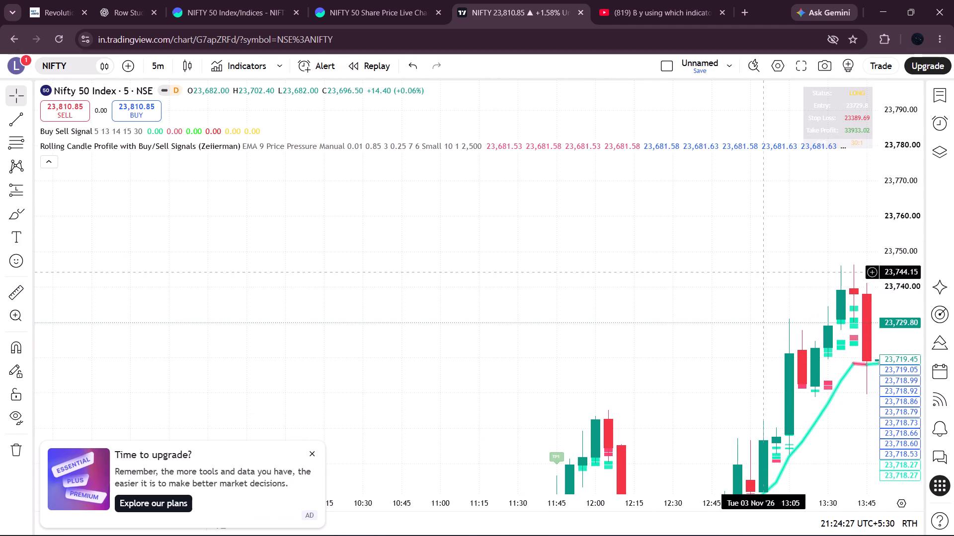
{"action": "left_click_drag", "start_coordinate": [745, 297], "coordinate": [575, 187]}
{"action": "left_click_drag", "start_coordinate": [555, 376], "coordinate": [478, 250]}
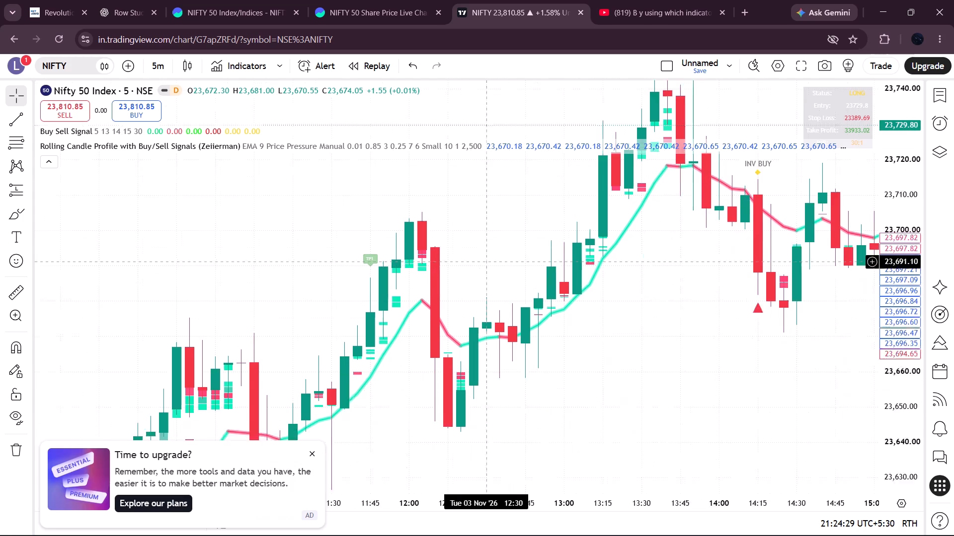
{"action": "left_click_drag", "start_coordinate": [478, 250], "coordinate": [474, 234]}
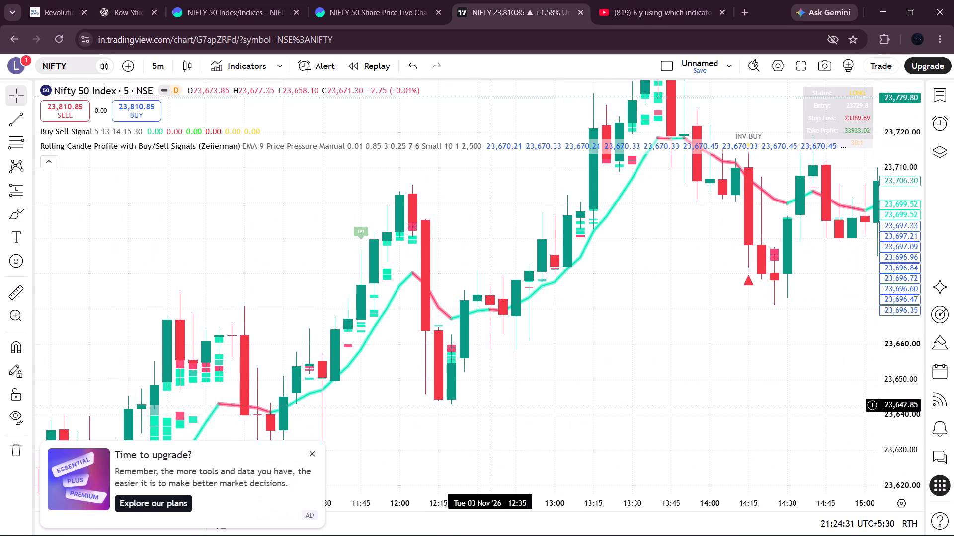
{"action": "left_click_drag", "start_coordinate": [490, 404], "coordinate": [461, 383]}
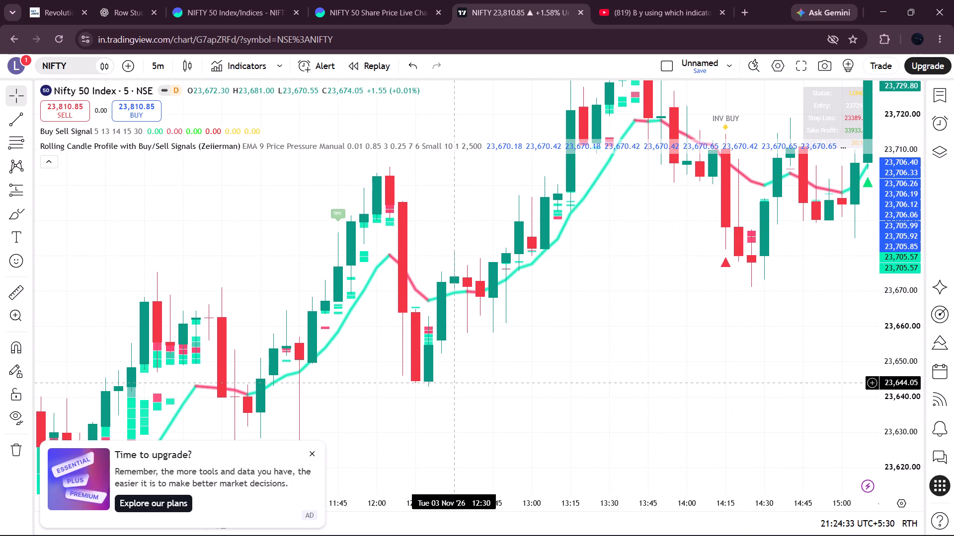
{"action": "left_click_drag", "start_coordinate": [516, 357], "coordinate": [472, 333]}
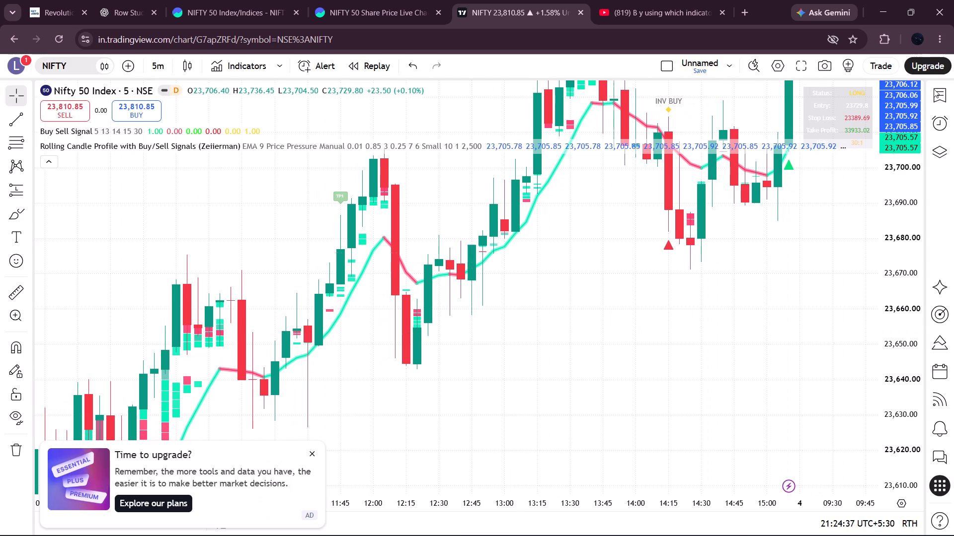
{"action": "left_click_drag", "start_coordinate": [908, 101], "coordinate": [903, 259]}
{"action": "left_click_drag", "start_coordinate": [893, 176], "coordinate": [893, 253]}
{"action": "left_click_drag", "start_coordinate": [560, 324], "coordinate": [455, 358]}
{"action": "scroll", "coordinate": [455, 358], "scroll_direction": "right", "scroll_amount": 1}
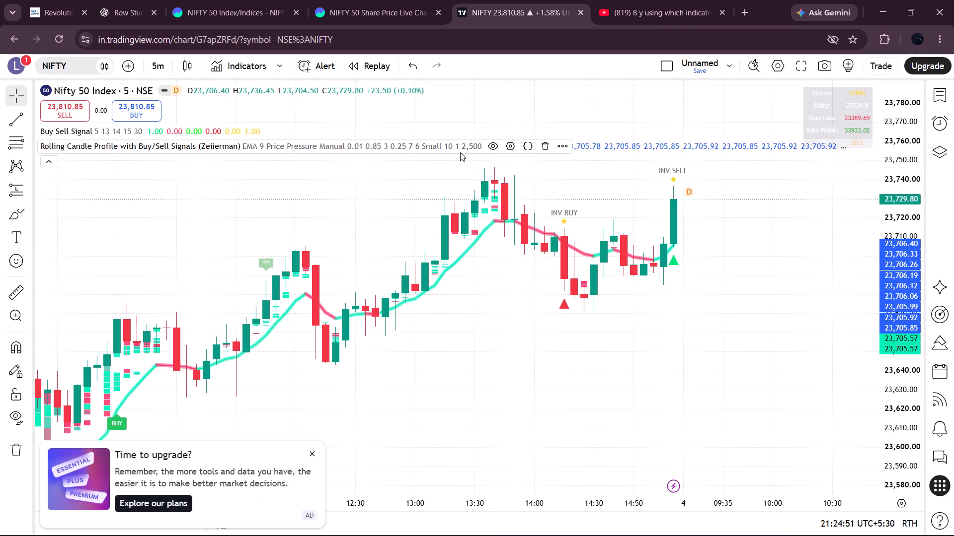
{"action": "left_click", "coordinate": [488, 145]}
{"action": "left_click", "coordinate": [488, 145]}
Review the Rolling Candle Profile's anchor, pressure engine, gradient, signal and calculation inputs in its settings.
{"action": "left_click", "coordinate": [508, 150]}
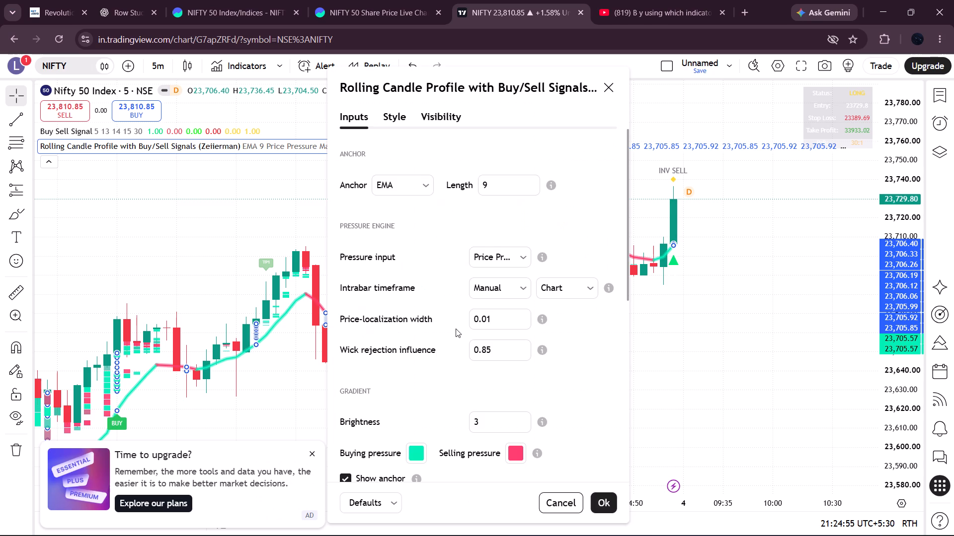
{"action": "scroll", "coordinate": [456, 329], "scroll_direction": "down", "scroll_amount": 4}
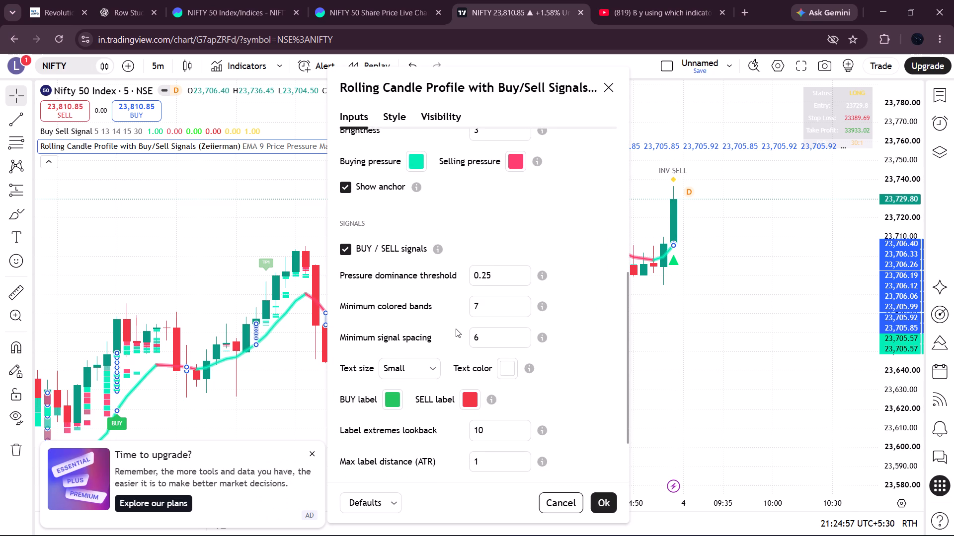
{"action": "scroll", "coordinate": [456, 329], "scroll_direction": "down", "scroll_amount": 1}
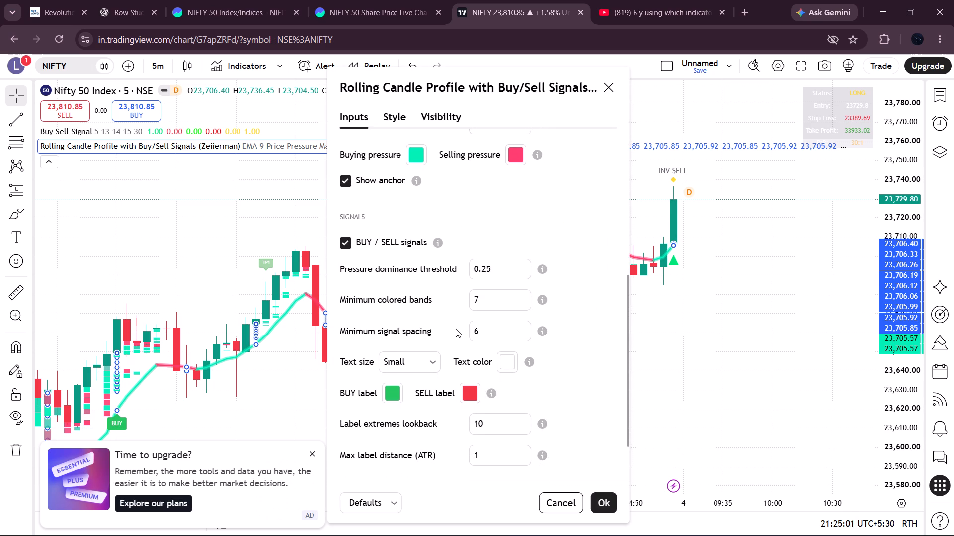
{"action": "scroll", "coordinate": [456, 329], "scroll_direction": "down", "scroll_amount": 2}
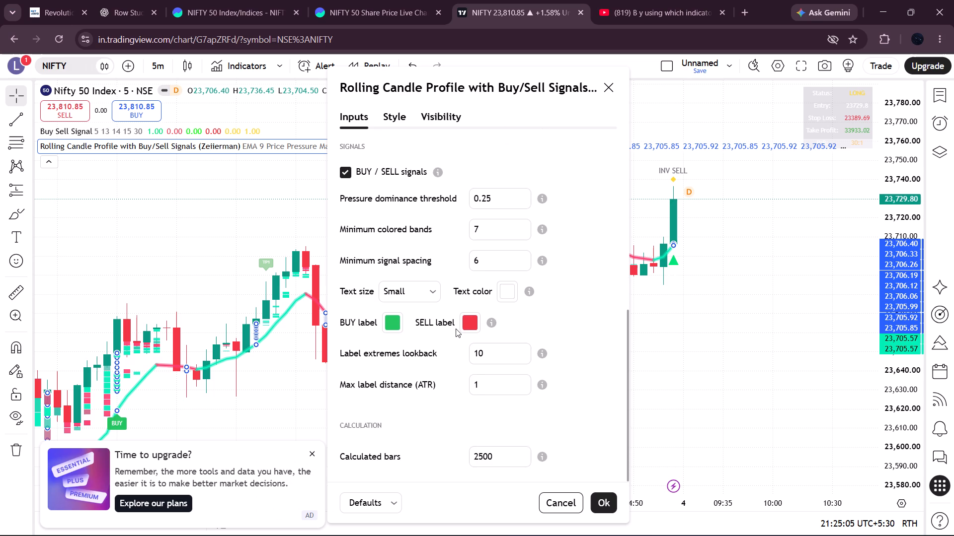
{"action": "scroll", "coordinate": [456, 329], "scroll_direction": "up", "scroll_amount": 3}
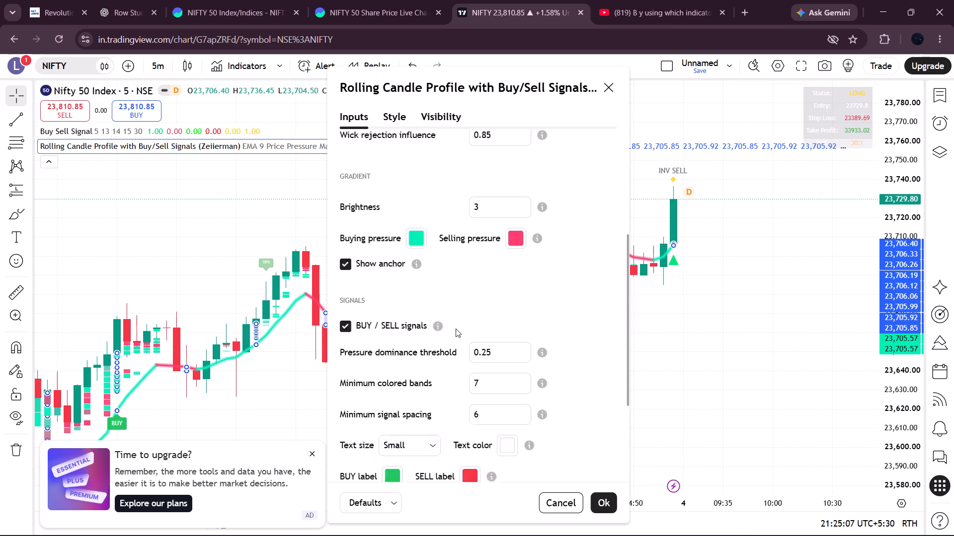
{"action": "scroll", "coordinate": [407, 218], "scroll_direction": "up", "scroll_amount": 3}
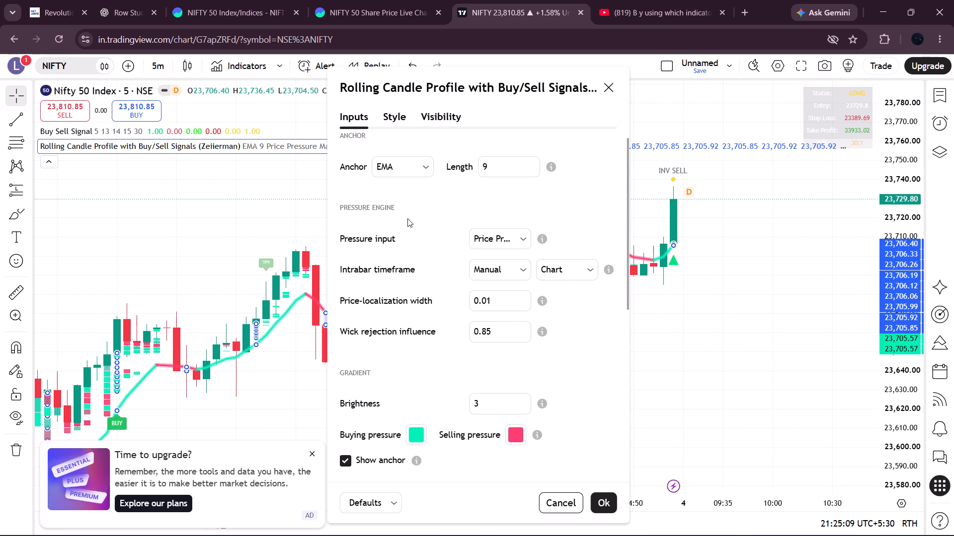
{"action": "scroll", "coordinate": [407, 218], "scroll_direction": "up", "scroll_amount": 1}
{"action": "scroll", "coordinate": [479, 223], "scroll_direction": "up", "scroll_amount": 1}
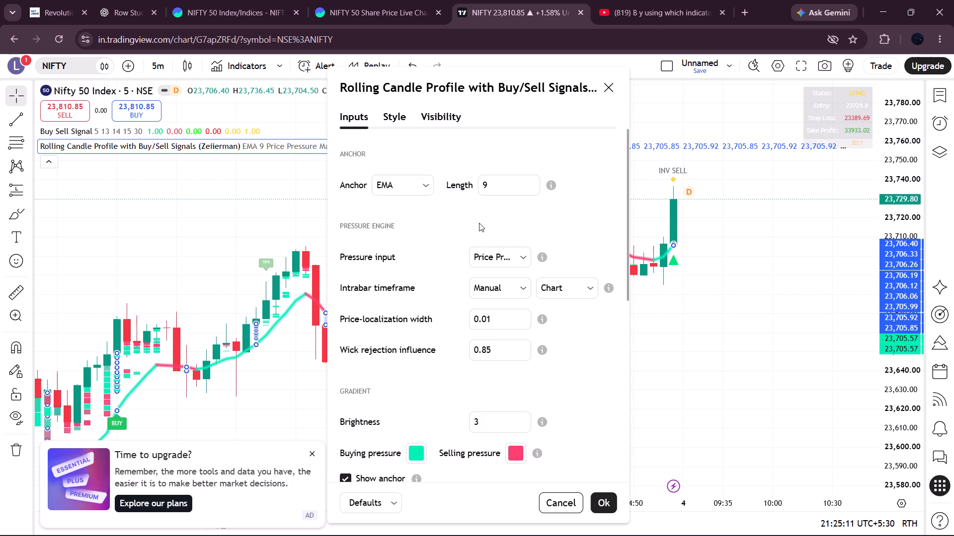
{"action": "scroll", "coordinate": [479, 223], "scroll_direction": "up", "scroll_amount": 1}
Turn the Heat 01, Heat 02 and Heat 03 plots back on in the Rolling Candle Profile style settings.
{"action": "left_click", "coordinate": [392, 118]}
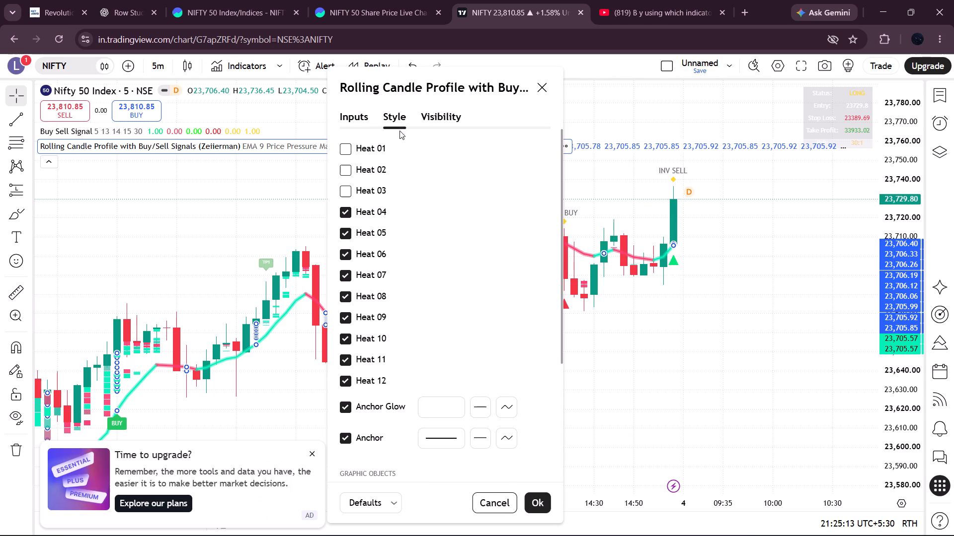
{"action": "left_click", "coordinate": [348, 142]}
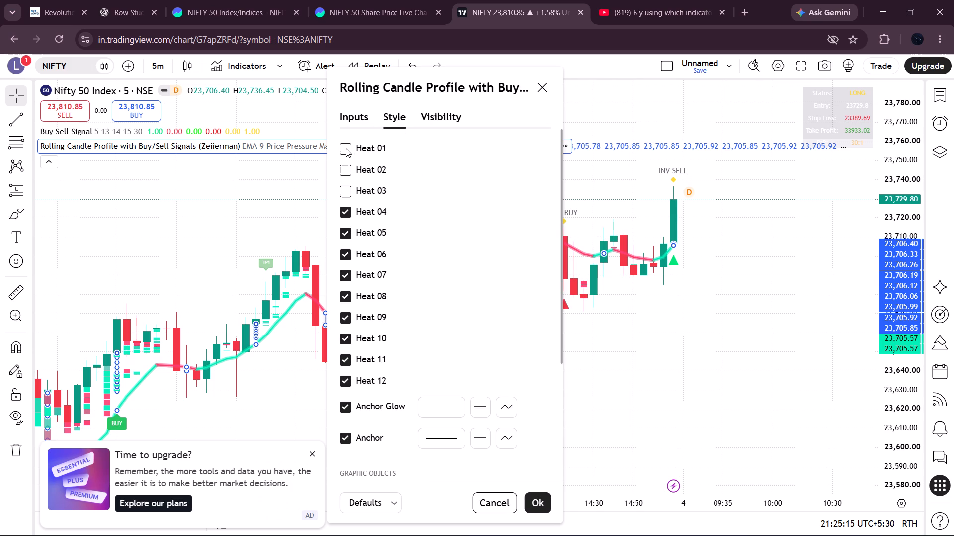
{"action": "left_click", "coordinate": [346, 148]}
{"action": "left_click", "coordinate": [346, 169]}
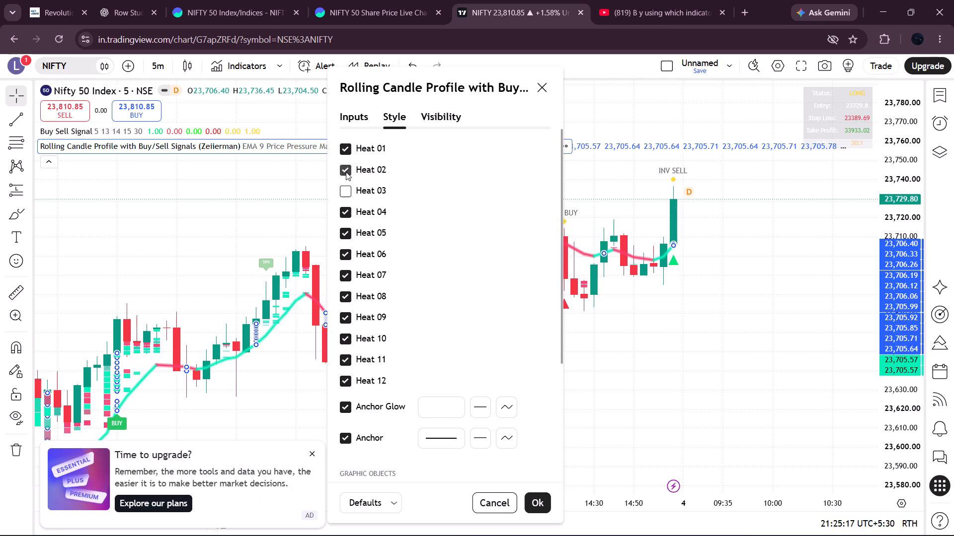
{"action": "left_click", "coordinate": [345, 199]}
{"action": "left_click", "coordinate": [344, 196]}
Set the Rolling Candle Profile's output value precision to 3.
{"action": "scroll", "coordinate": [368, 244], "scroll_direction": "down", "scroll_amount": 2}
{"action": "scroll", "coordinate": [418, 309], "scroll_direction": "down", "scroll_amount": 1}
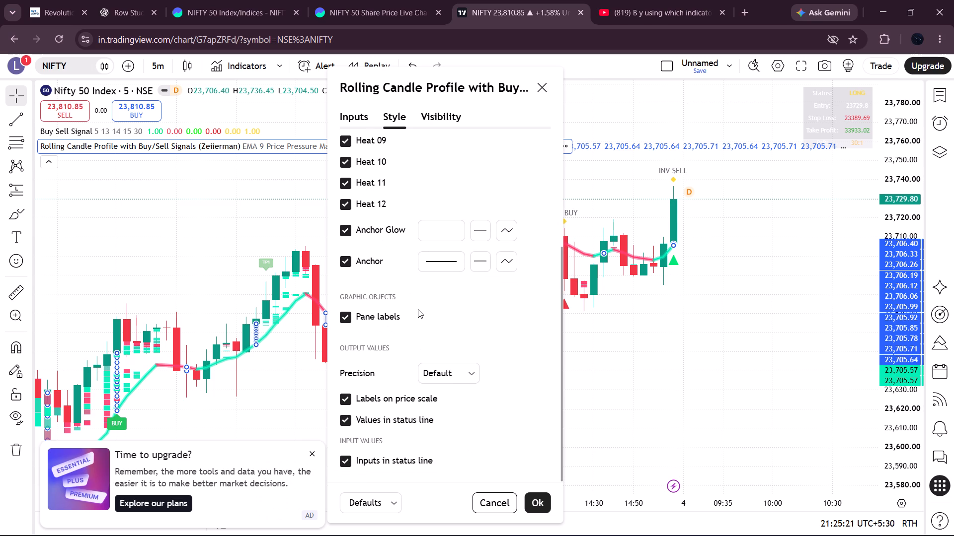
{"action": "scroll", "coordinate": [418, 309], "scroll_direction": "down", "scroll_amount": 1}
{"action": "left_click", "coordinate": [440, 377]}
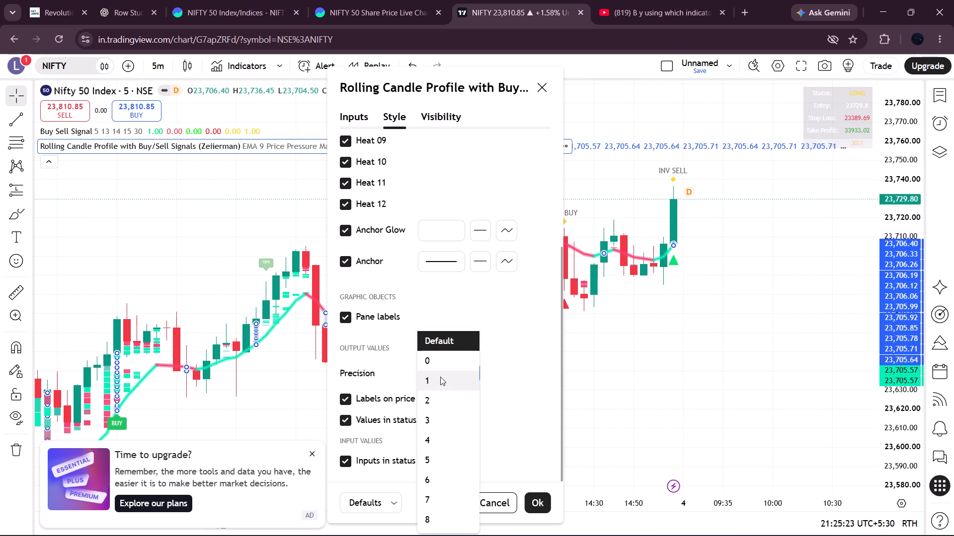
{"action": "left_click", "coordinate": [435, 425]}
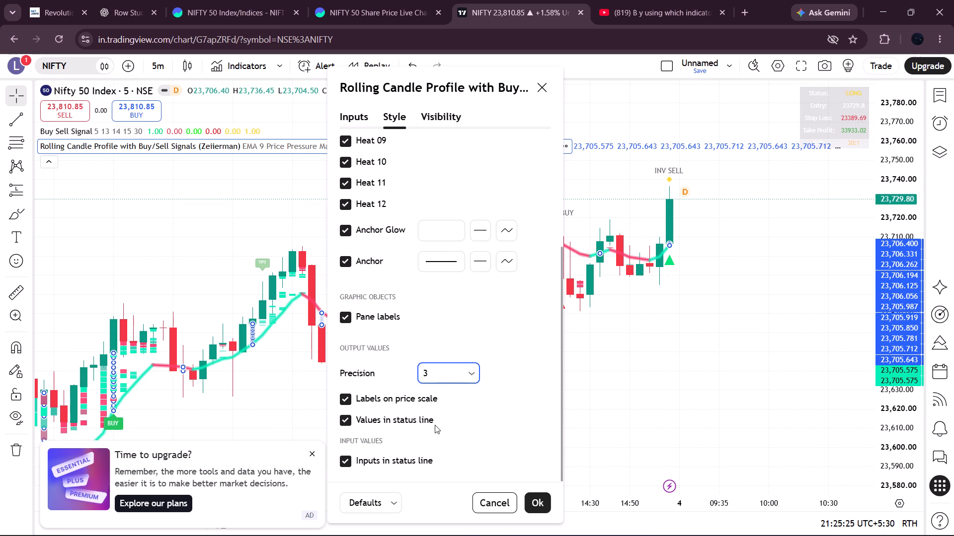
{"action": "left_click", "coordinate": [478, 331]}
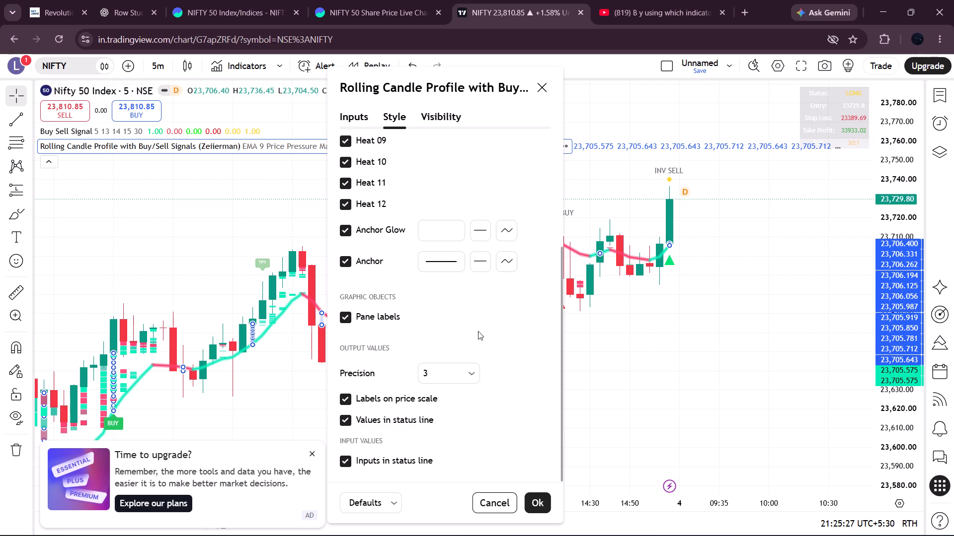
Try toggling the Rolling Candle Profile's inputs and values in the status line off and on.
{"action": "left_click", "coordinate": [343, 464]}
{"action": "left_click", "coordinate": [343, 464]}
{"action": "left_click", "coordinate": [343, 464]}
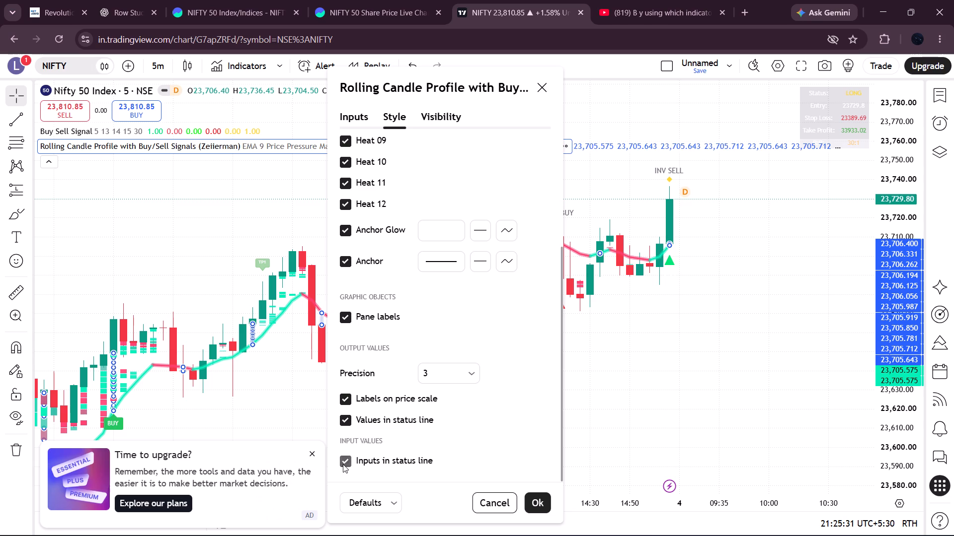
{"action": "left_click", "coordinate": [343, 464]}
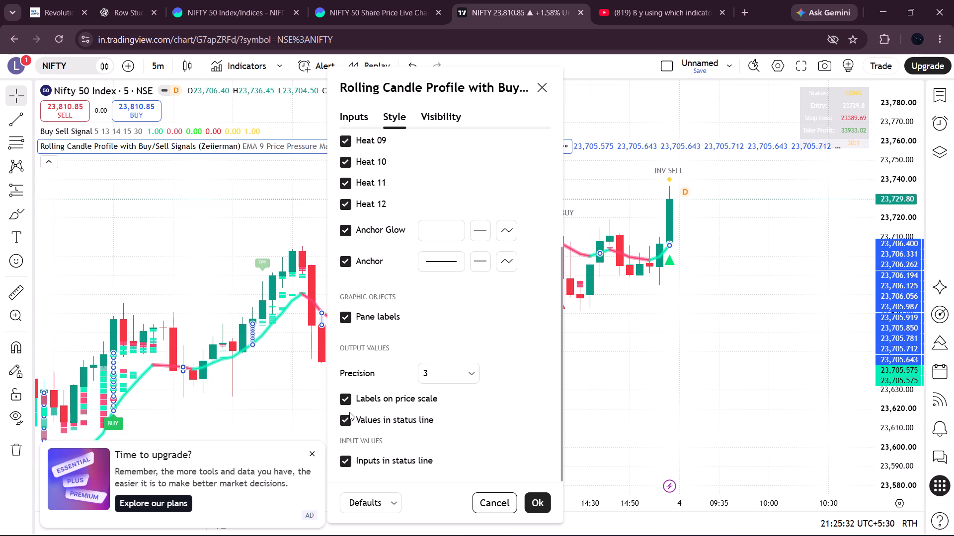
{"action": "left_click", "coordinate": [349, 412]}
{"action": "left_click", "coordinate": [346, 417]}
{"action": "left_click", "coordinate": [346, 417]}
Turn off the Rolling Candle Profile's labels on the price scale, values in the status line and inputs in the status line.
{"action": "left_click", "coordinate": [343, 397]}
{"action": "left_click", "coordinate": [343, 397]}
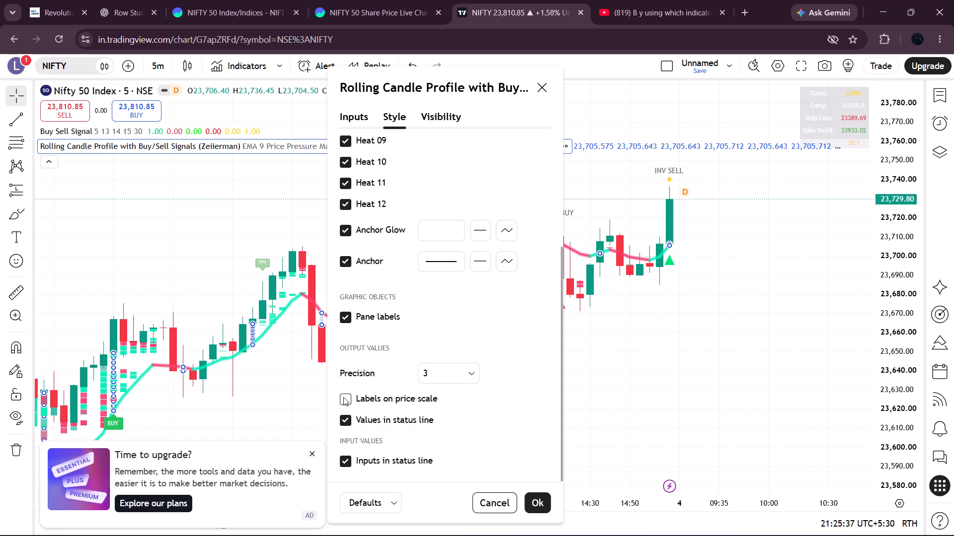
{"action": "left_click", "coordinate": [343, 397]}
{"action": "left_click", "coordinate": [344, 420]}
{"action": "left_click", "coordinate": [347, 461]}
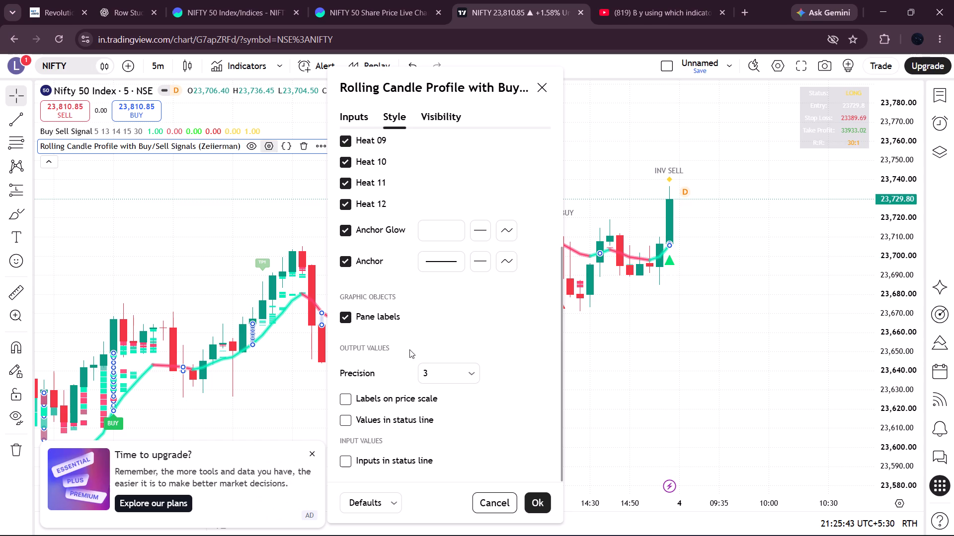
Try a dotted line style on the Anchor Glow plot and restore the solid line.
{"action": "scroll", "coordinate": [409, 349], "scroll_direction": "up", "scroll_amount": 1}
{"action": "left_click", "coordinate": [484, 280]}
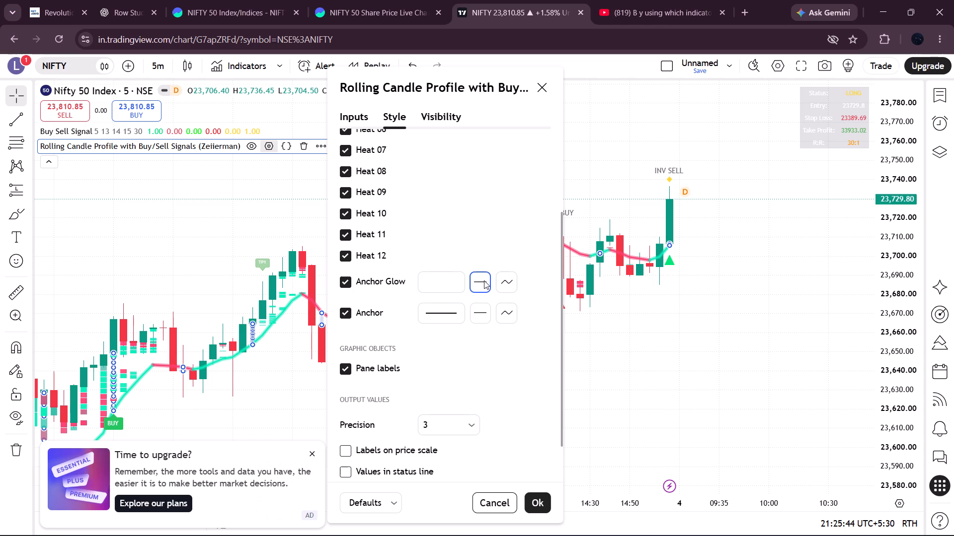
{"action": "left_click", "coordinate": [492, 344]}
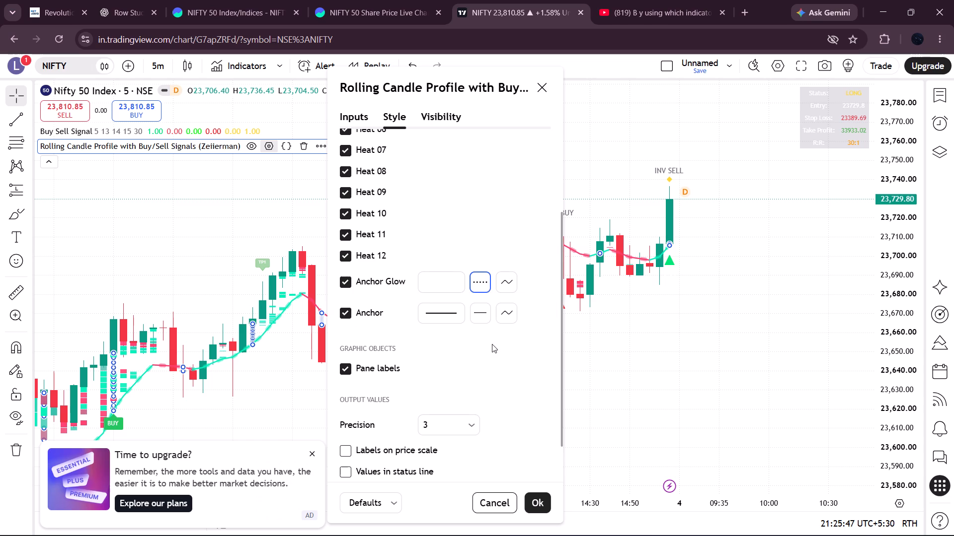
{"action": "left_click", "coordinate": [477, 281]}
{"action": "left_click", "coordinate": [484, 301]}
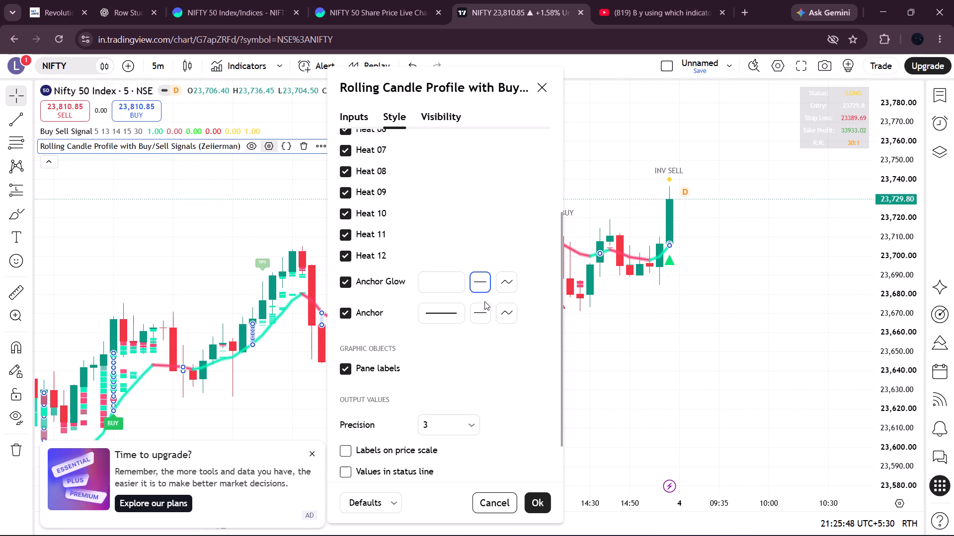
Turn on the price line for the Anchor Glow plot.
{"action": "left_click", "coordinate": [493, 289]}
{"action": "left_click", "coordinate": [500, 283]}
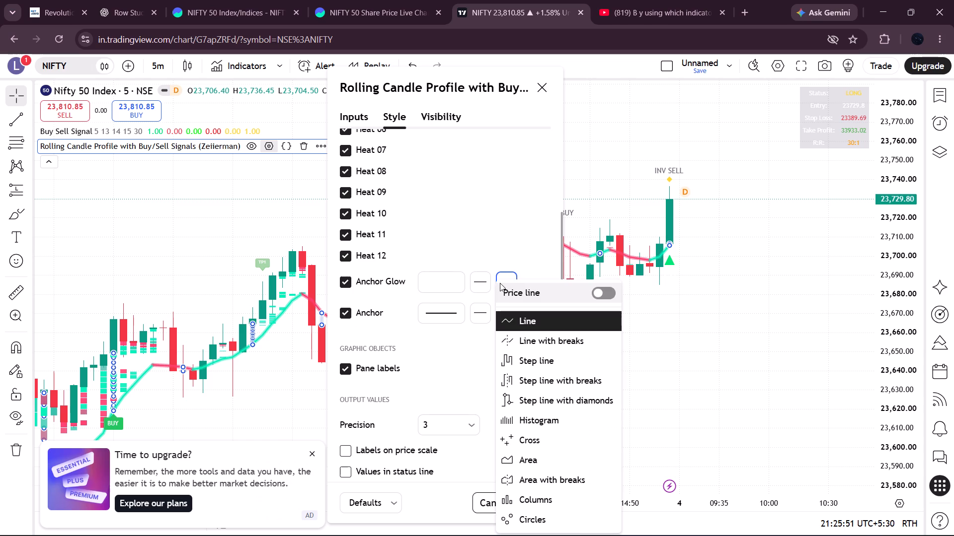
{"action": "left_click", "coordinate": [607, 292]}
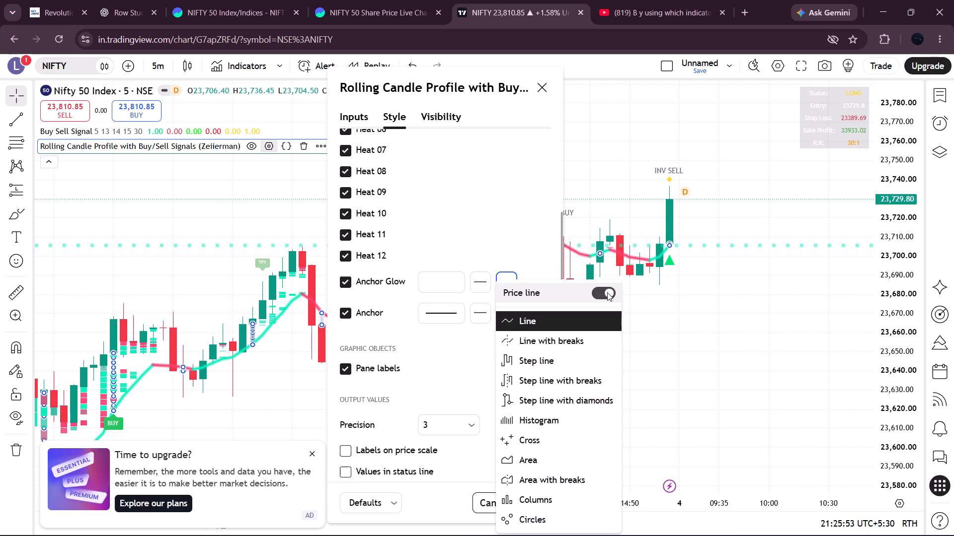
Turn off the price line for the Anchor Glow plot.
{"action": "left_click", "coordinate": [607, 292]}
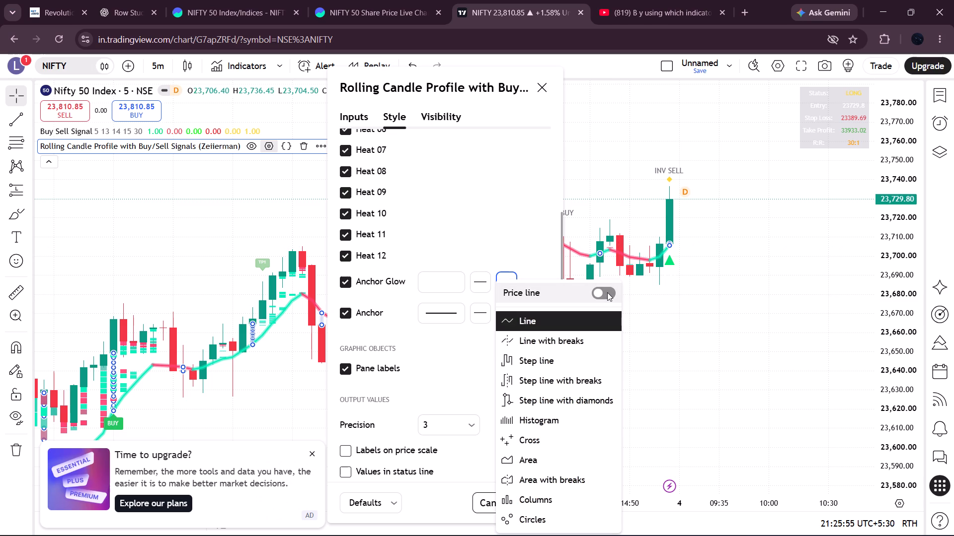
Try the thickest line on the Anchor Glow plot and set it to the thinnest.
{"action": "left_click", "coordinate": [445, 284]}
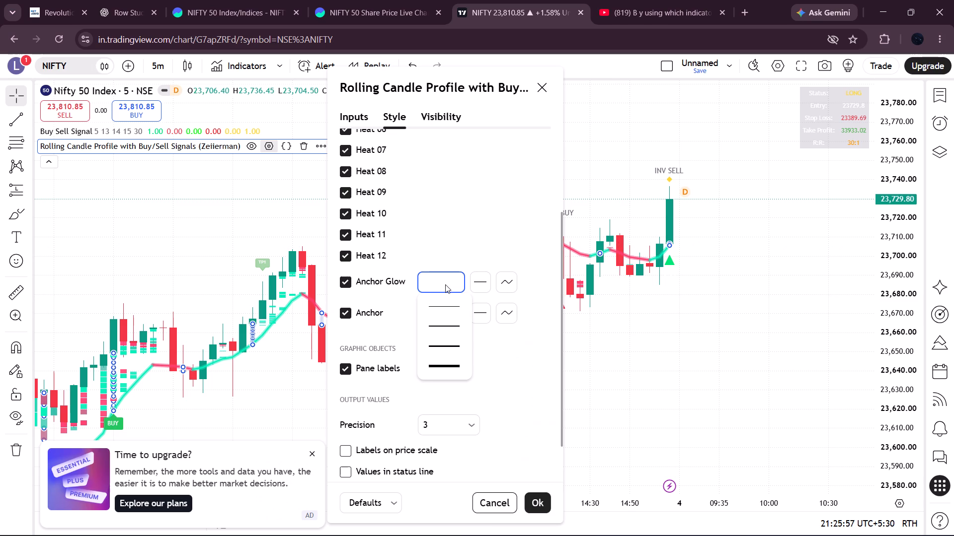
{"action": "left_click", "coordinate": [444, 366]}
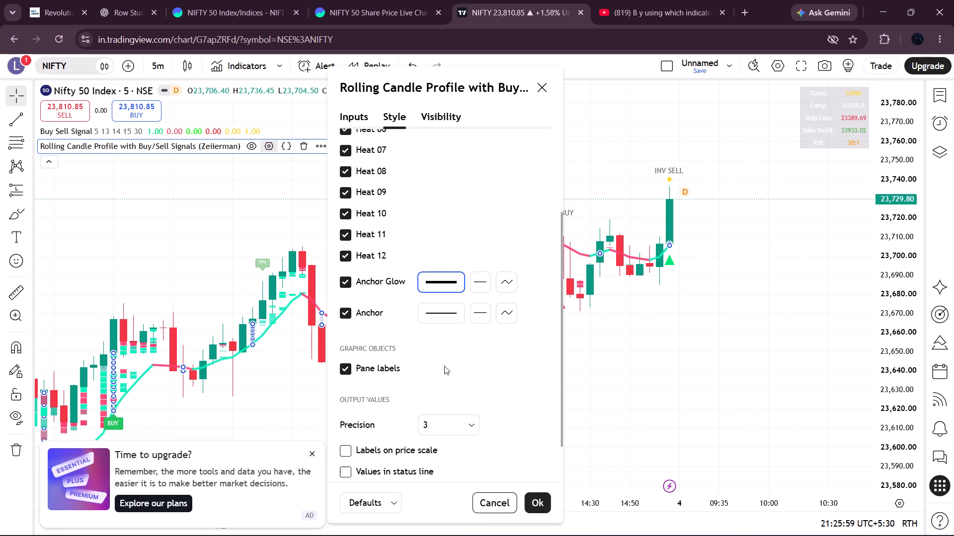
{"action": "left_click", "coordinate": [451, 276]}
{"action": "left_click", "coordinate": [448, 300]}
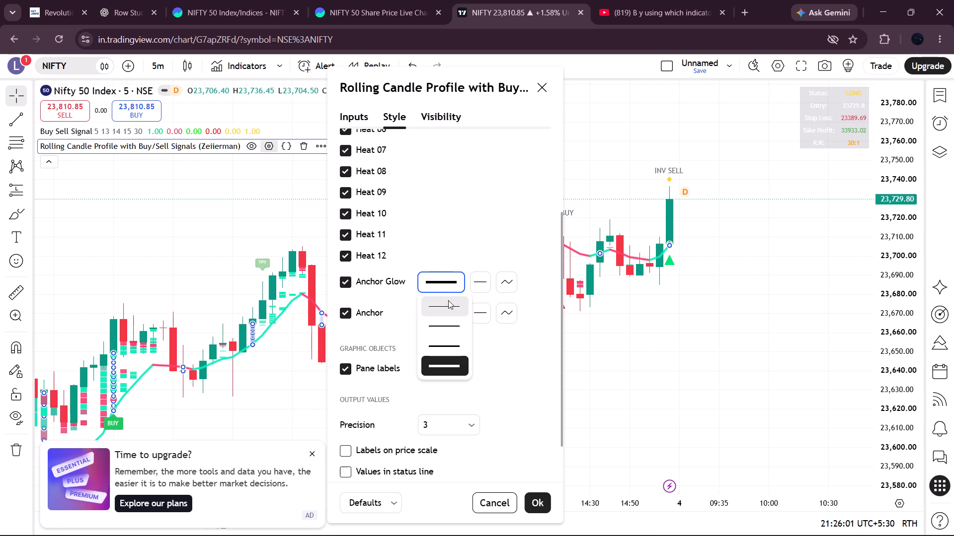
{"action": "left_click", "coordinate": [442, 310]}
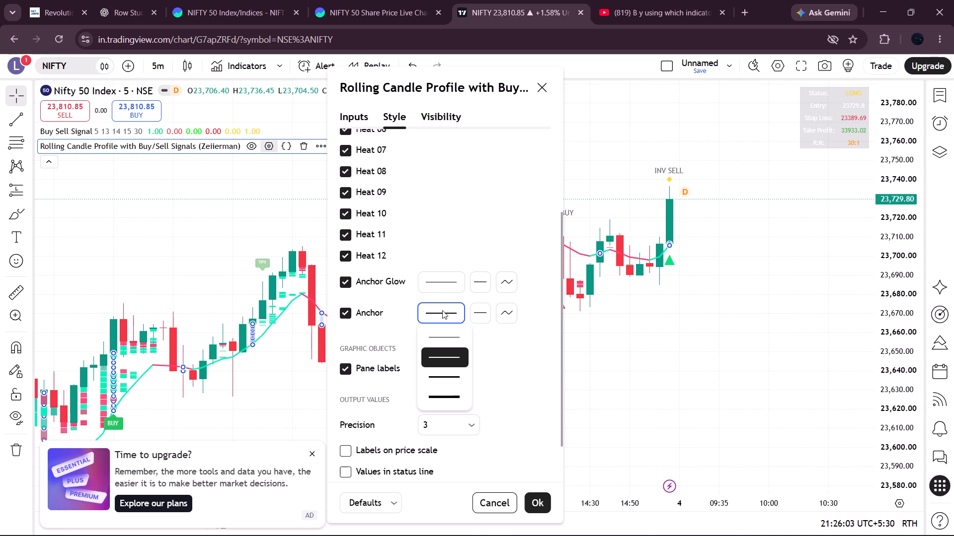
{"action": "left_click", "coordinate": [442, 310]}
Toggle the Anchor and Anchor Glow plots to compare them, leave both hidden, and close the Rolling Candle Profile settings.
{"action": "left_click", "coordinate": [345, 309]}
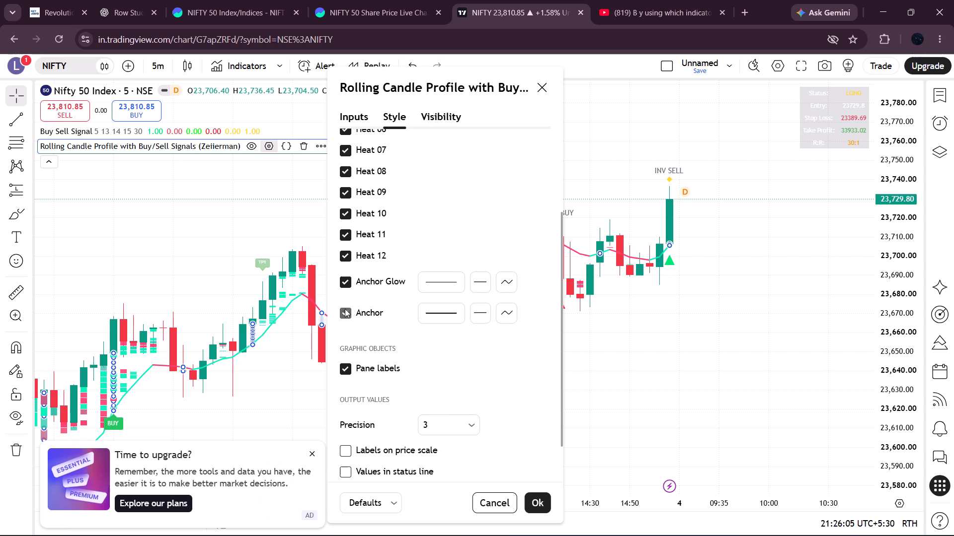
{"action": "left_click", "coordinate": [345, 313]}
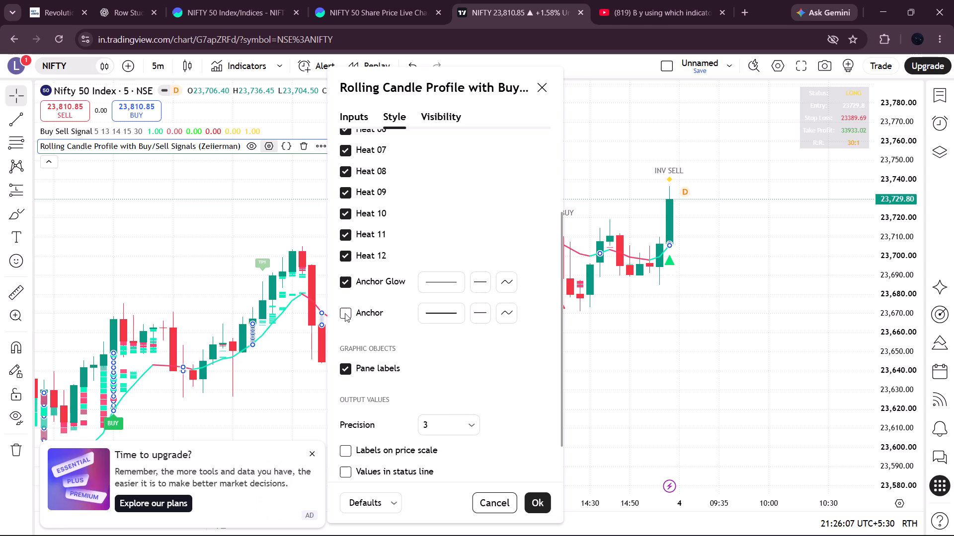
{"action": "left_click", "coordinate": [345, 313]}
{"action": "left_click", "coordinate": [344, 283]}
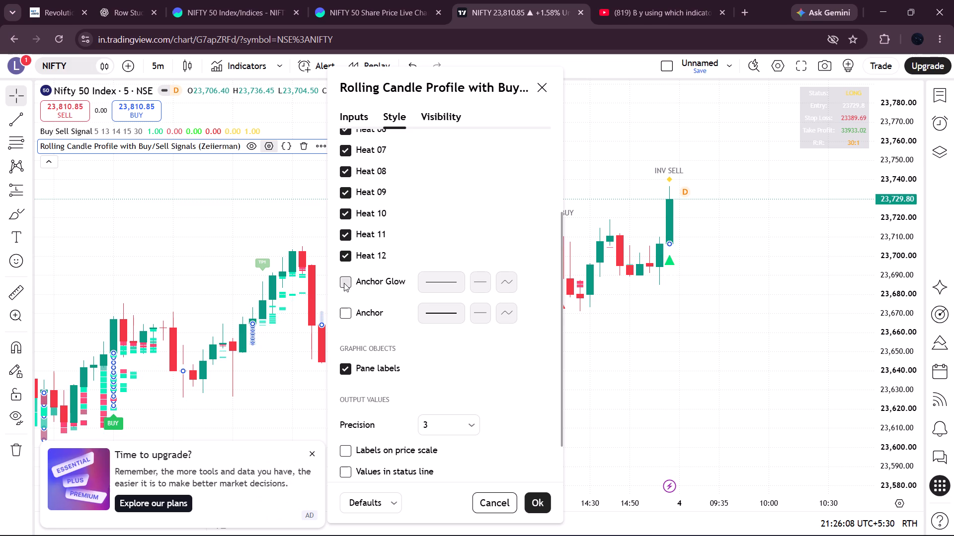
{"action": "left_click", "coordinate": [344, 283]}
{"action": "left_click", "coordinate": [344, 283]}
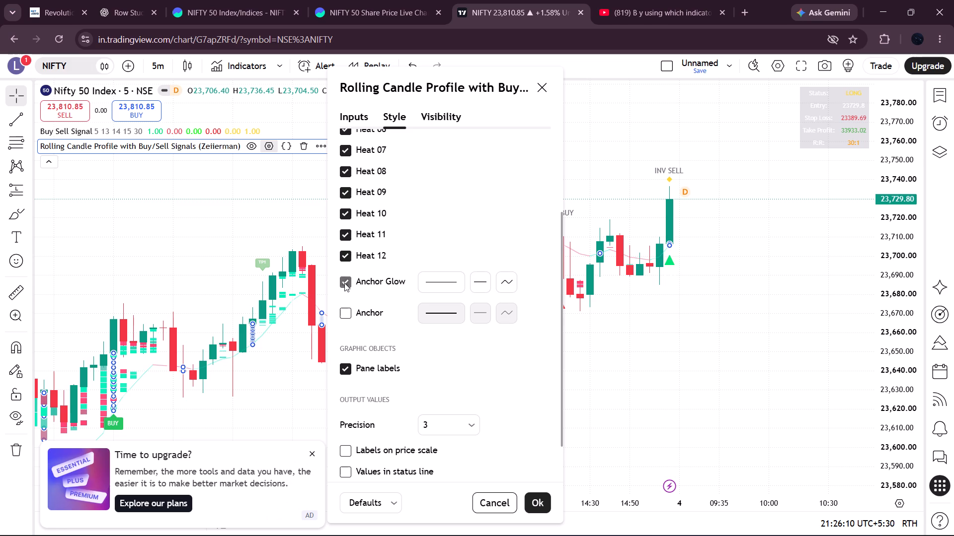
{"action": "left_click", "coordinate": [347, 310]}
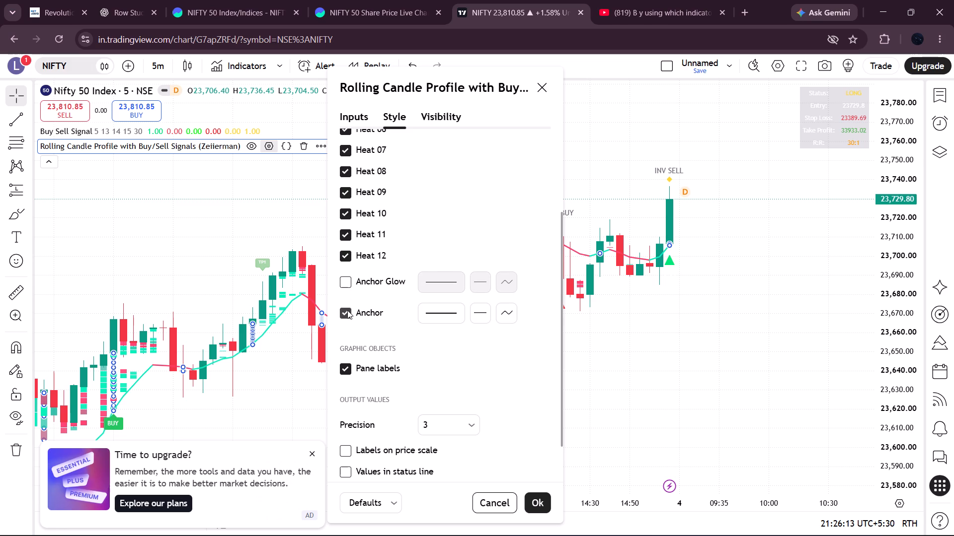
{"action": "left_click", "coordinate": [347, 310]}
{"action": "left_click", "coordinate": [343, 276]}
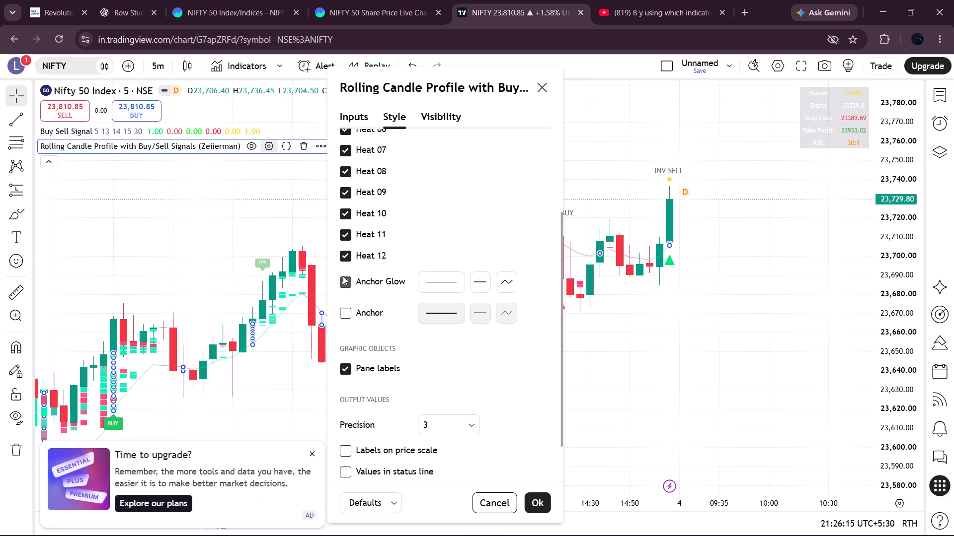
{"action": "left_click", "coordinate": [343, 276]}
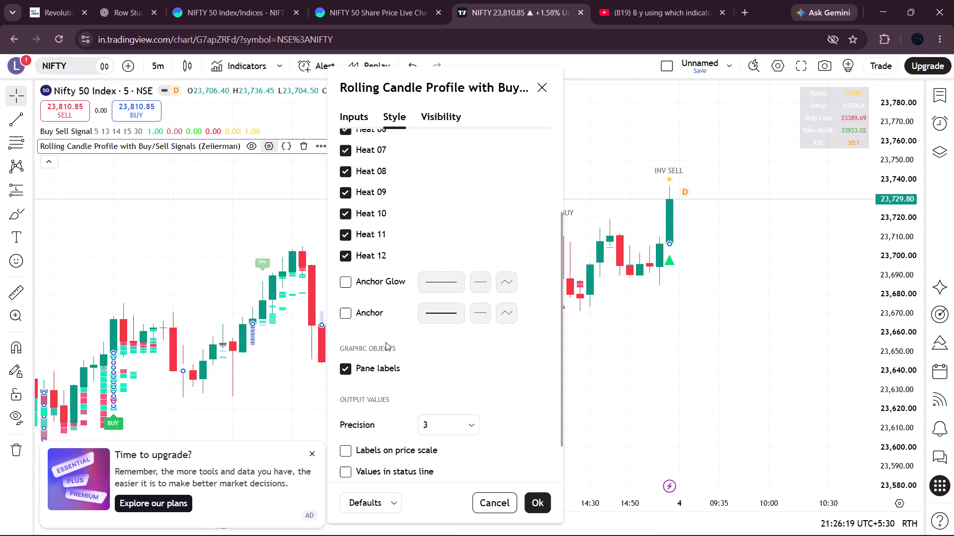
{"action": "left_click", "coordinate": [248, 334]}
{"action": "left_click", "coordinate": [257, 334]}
Dismiss the upgrade advertisement over the chart and the ad-free plan offer.
{"action": "scroll", "coordinate": [257, 334], "scroll_direction": "up", "scroll_amount": 1}
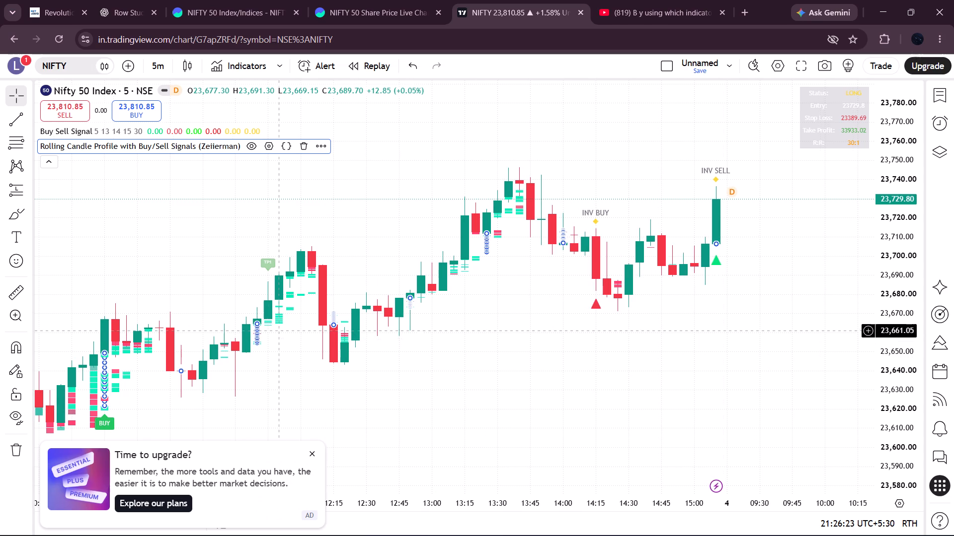
{"action": "scroll", "coordinate": [283, 331], "scroll_direction": "up", "scroll_amount": 2}
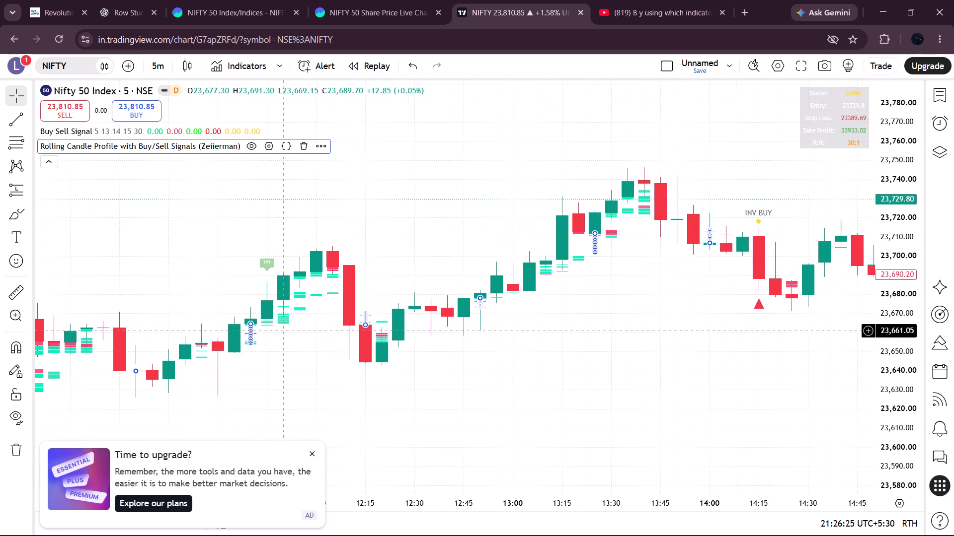
{"action": "left_click", "coordinate": [316, 453]}
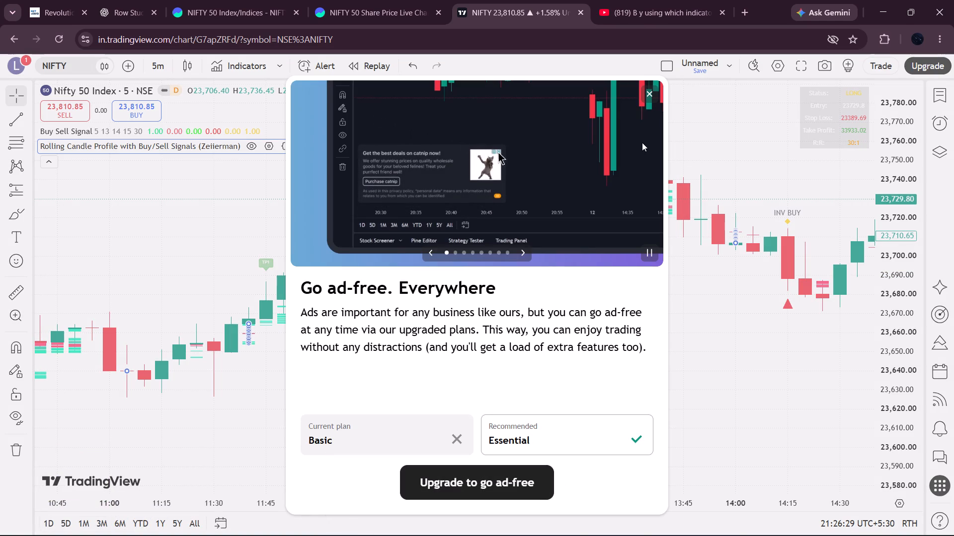
{"action": "left_click", "coordinate": [648, 90]}
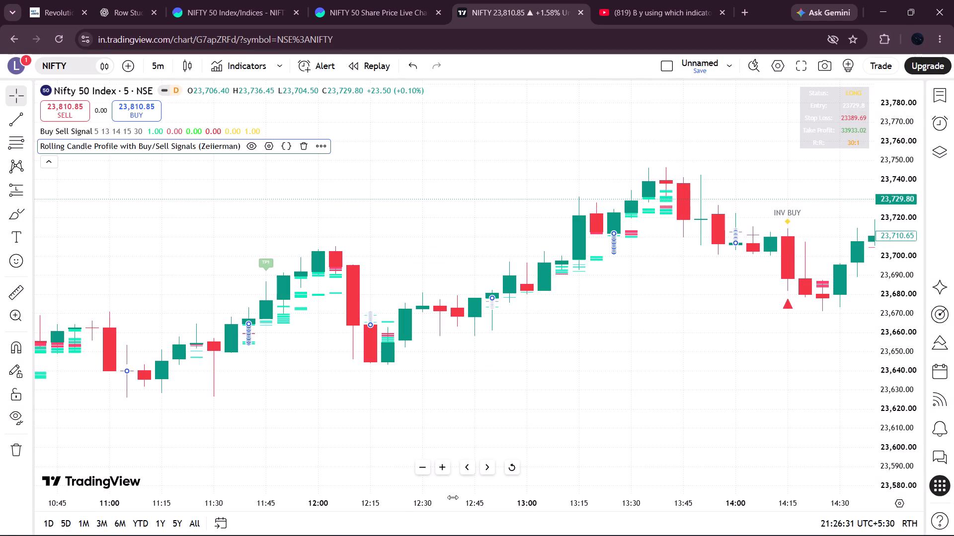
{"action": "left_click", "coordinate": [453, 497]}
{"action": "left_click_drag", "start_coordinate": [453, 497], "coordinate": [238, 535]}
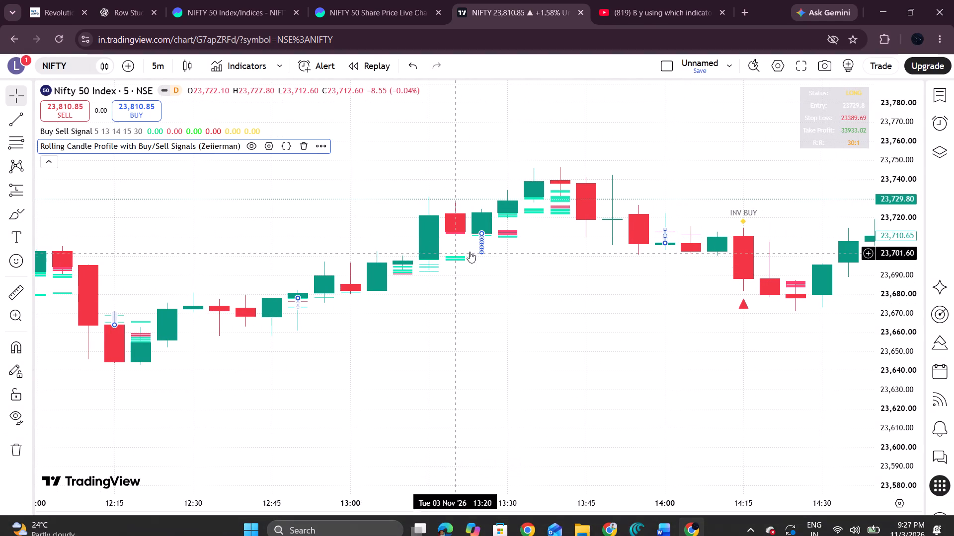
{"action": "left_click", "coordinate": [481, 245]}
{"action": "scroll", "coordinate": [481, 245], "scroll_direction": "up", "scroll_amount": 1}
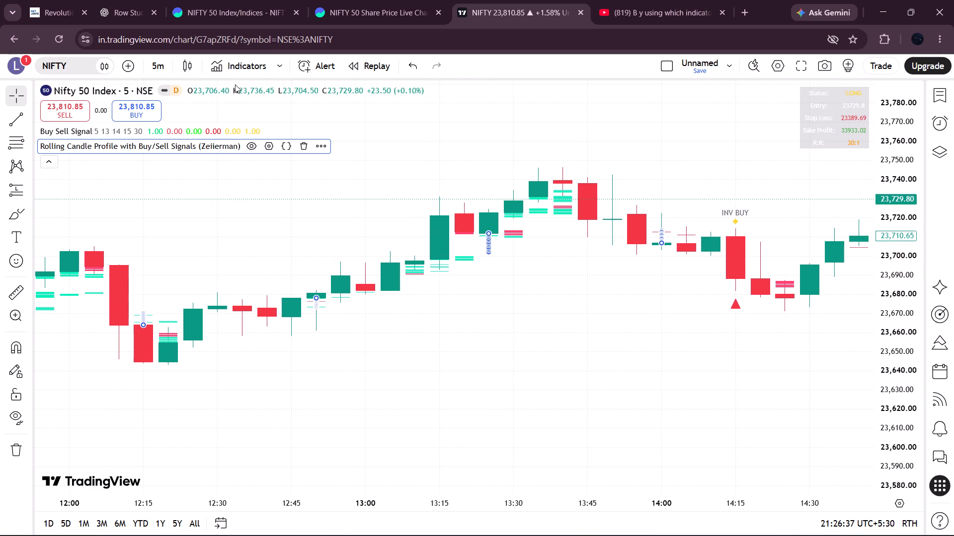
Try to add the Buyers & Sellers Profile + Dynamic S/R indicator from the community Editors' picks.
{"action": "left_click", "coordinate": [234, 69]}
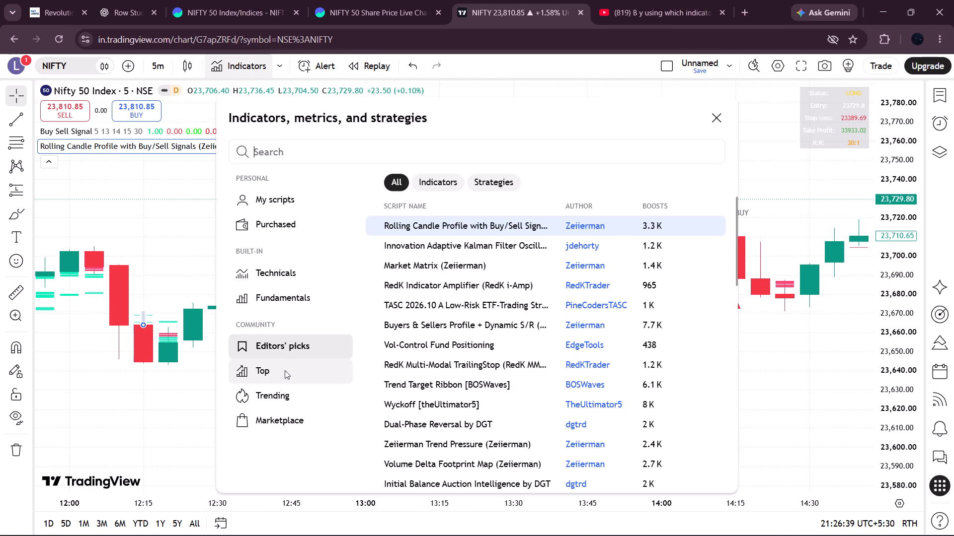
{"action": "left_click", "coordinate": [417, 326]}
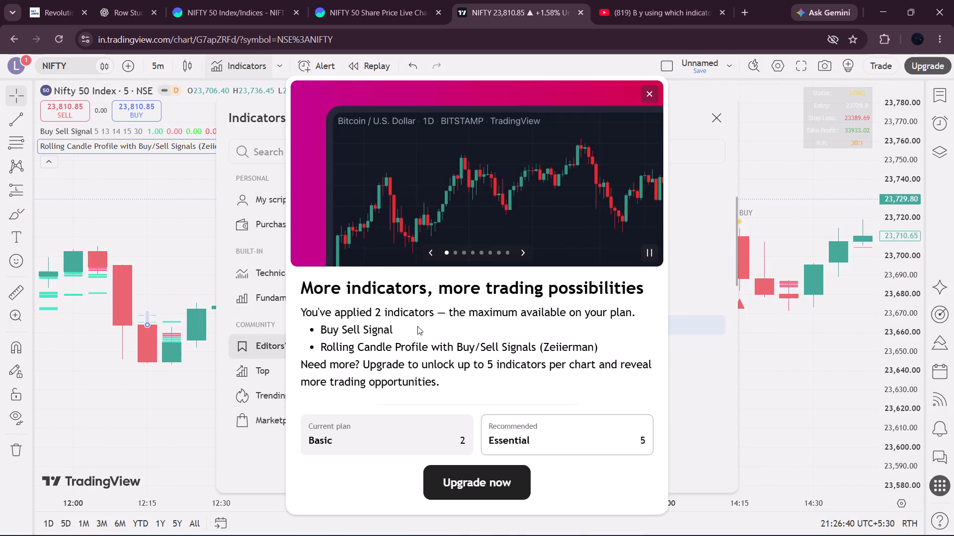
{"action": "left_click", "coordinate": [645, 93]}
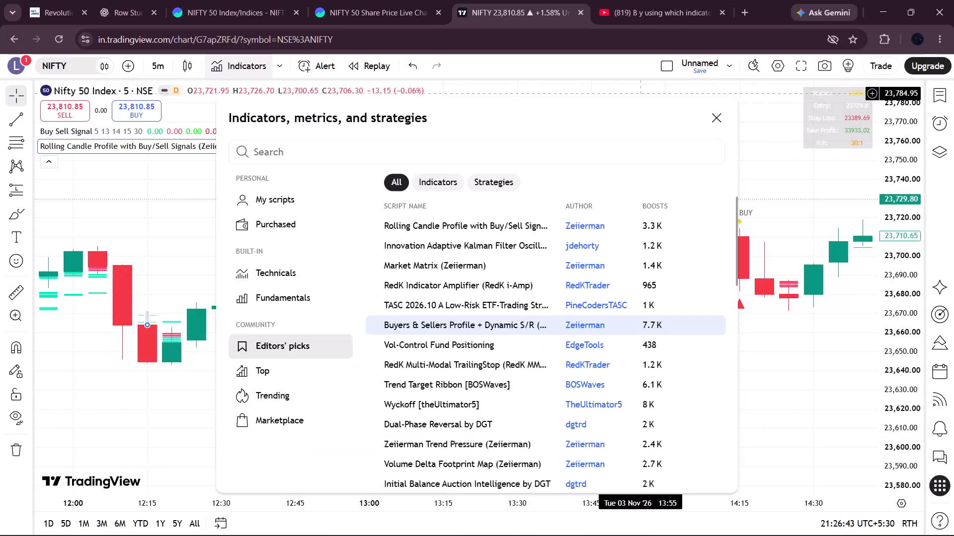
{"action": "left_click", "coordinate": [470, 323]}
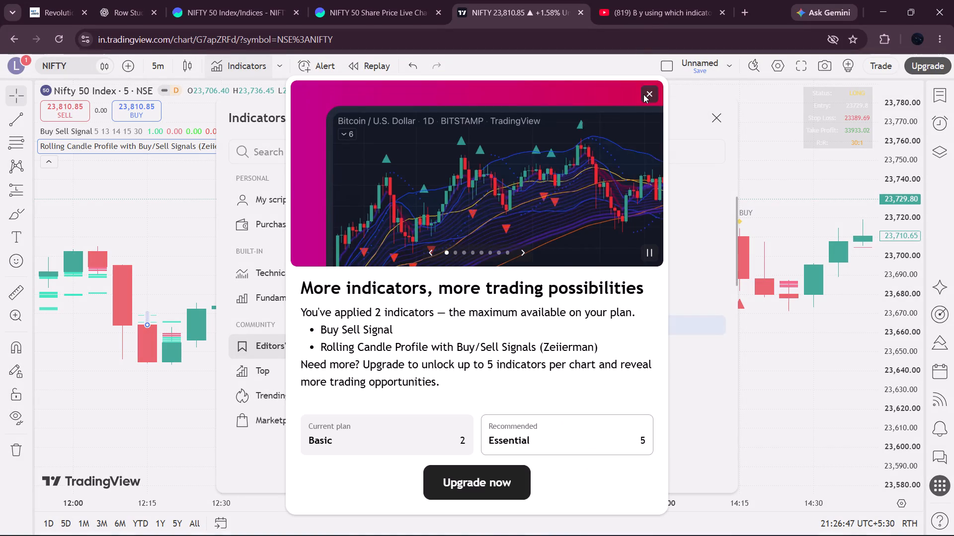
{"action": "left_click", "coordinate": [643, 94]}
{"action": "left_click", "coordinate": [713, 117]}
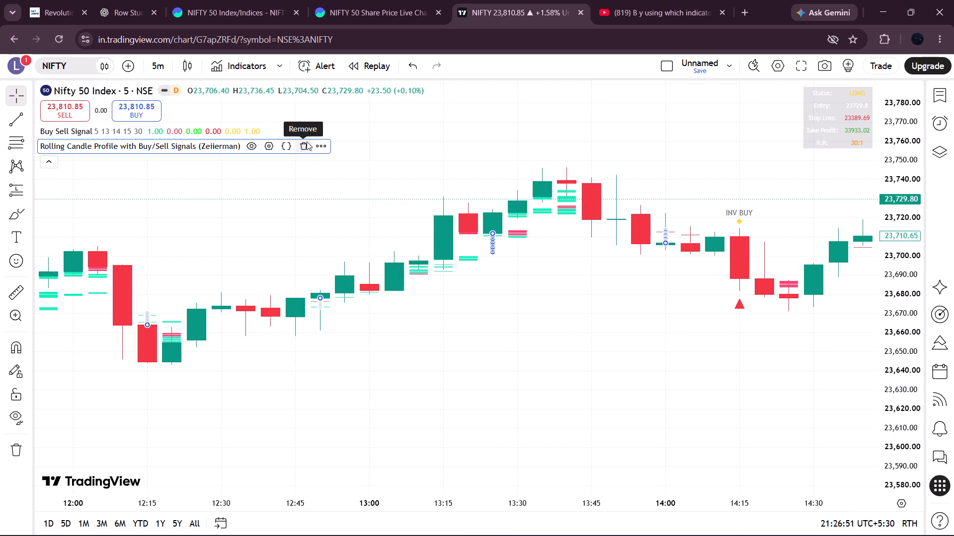
Remove the Buy Sell Signal indicator from the chart.
{"action": "left_click", "coordinate": [245, 128]}
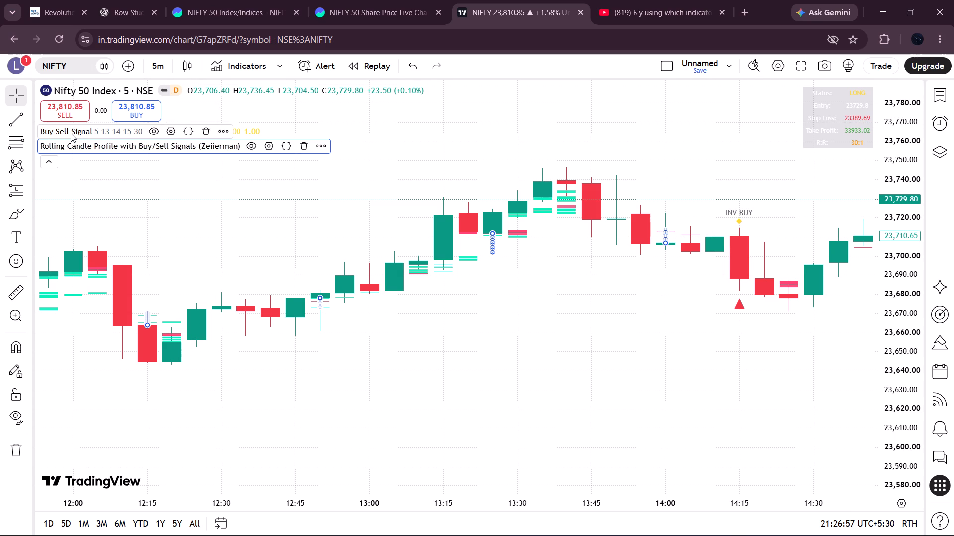
{"action": "left_click", "coordinate": [201, 128]}
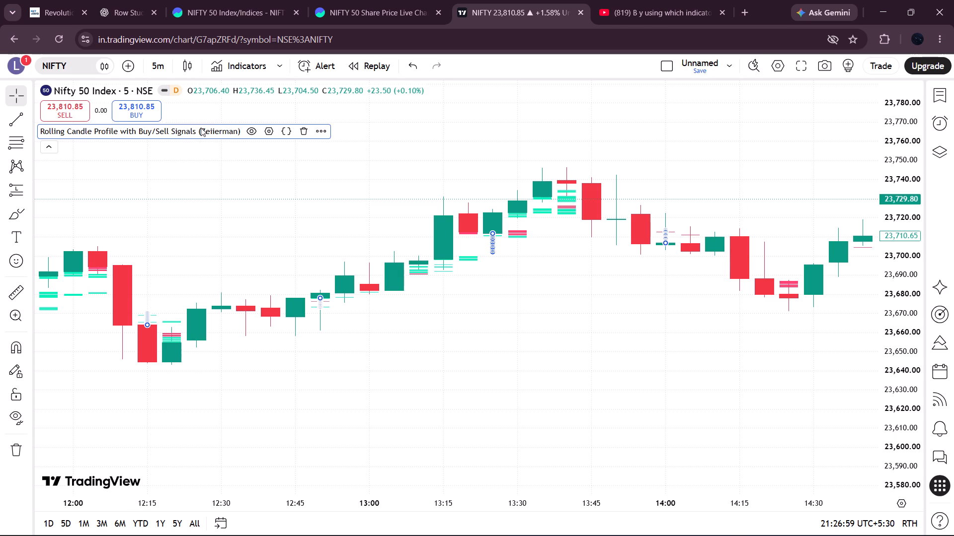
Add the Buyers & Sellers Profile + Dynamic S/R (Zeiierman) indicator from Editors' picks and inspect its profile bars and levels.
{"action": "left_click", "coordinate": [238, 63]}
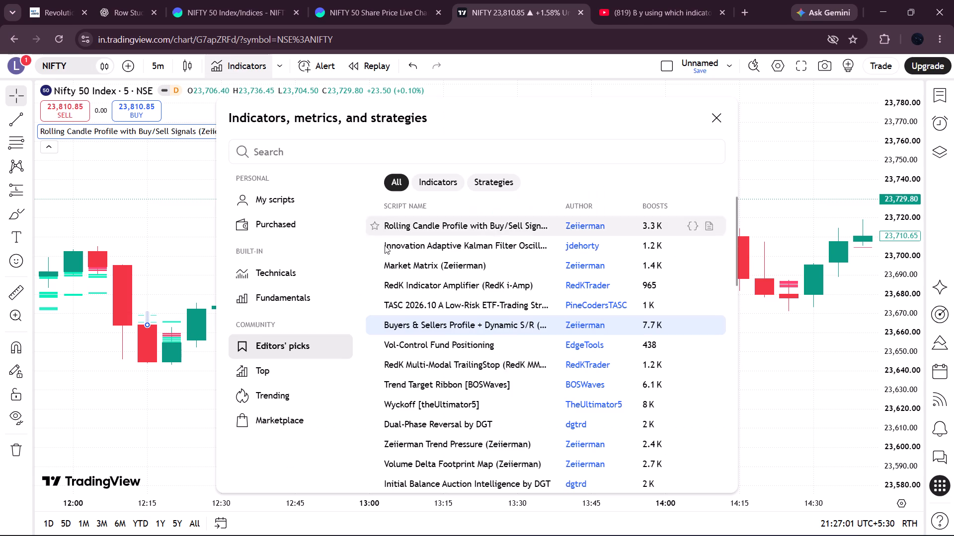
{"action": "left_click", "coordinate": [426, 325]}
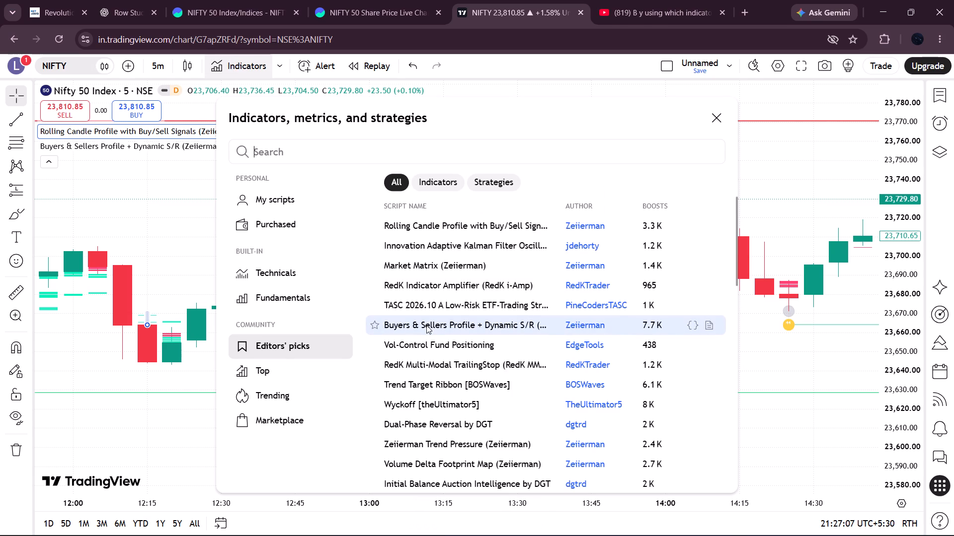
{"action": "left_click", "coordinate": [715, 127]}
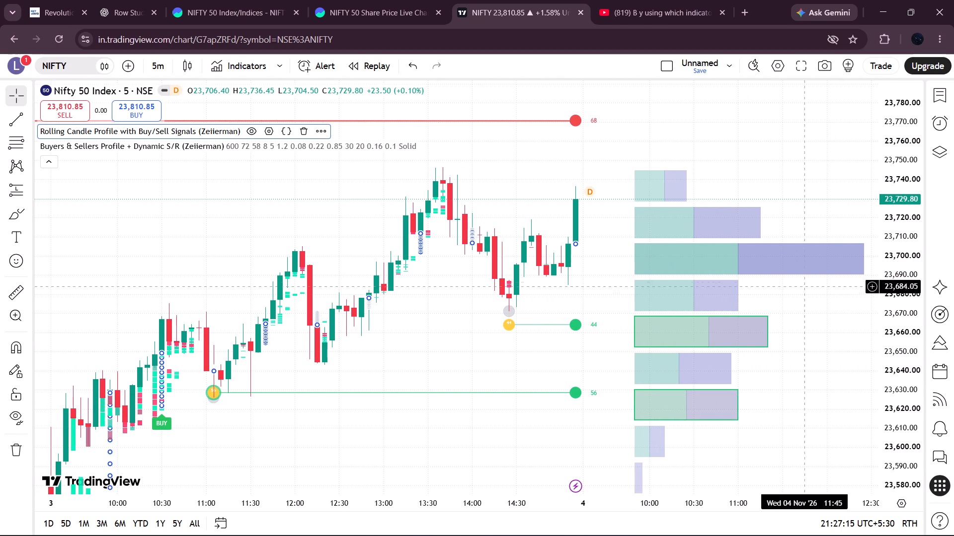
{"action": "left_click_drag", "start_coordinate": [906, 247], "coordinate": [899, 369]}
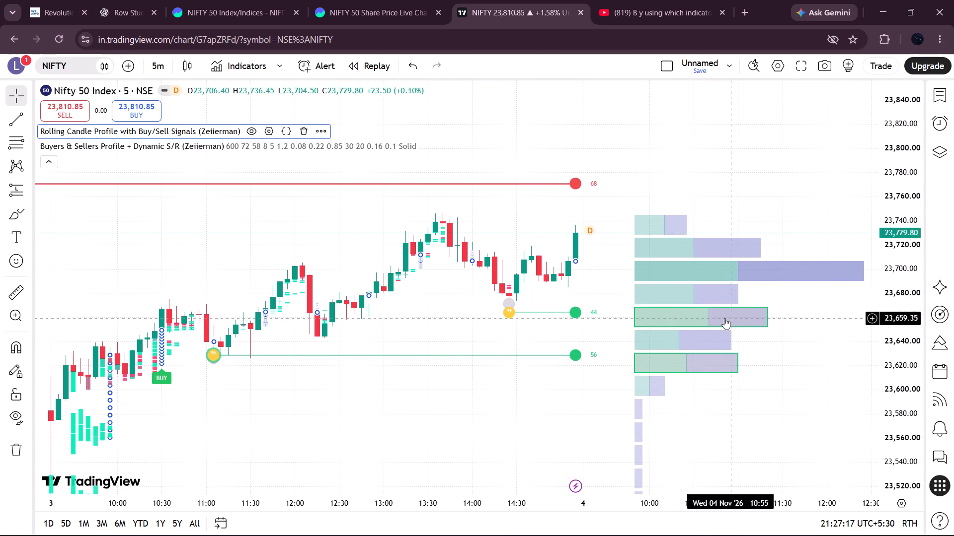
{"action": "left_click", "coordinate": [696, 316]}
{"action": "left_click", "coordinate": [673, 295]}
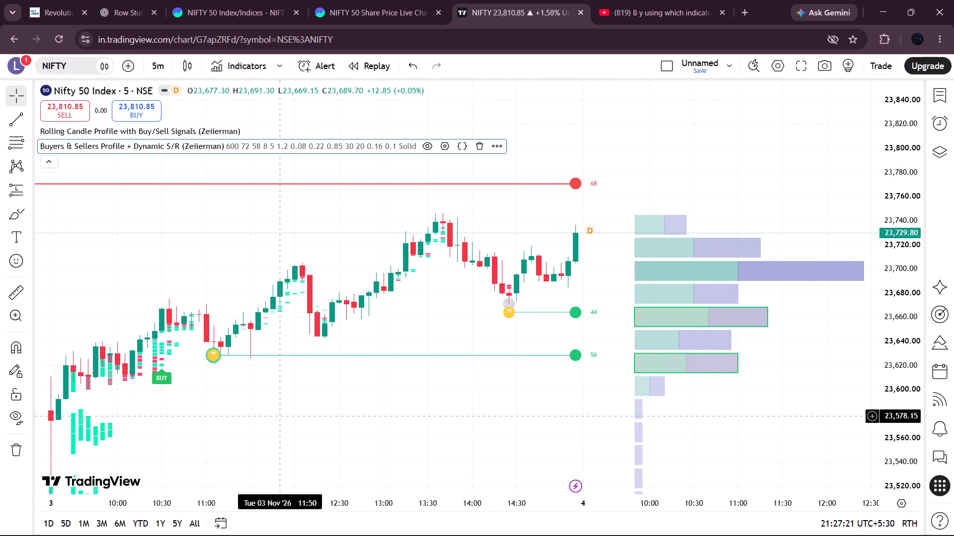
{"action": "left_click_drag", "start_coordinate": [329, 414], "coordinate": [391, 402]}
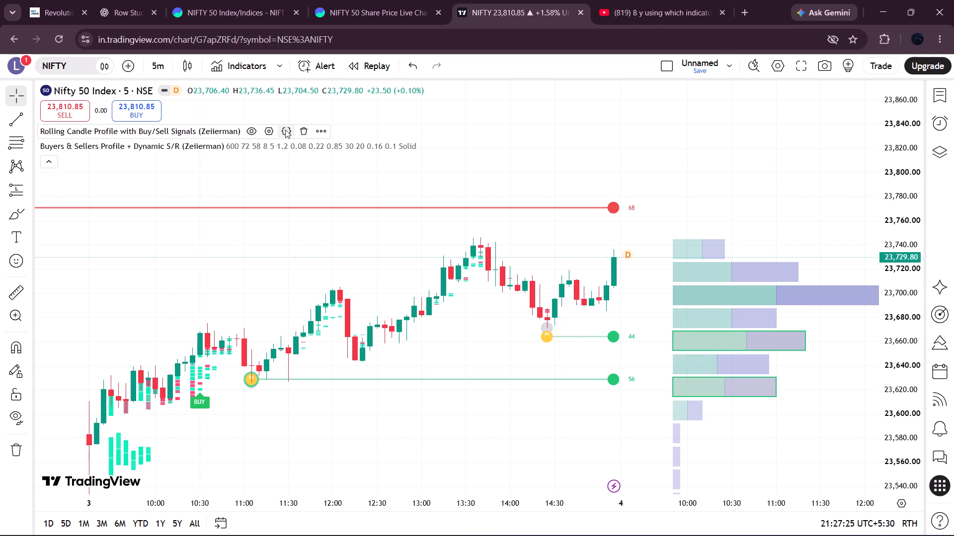
Remove the Rolling Candle Profile and the Buyers & Sellers Profile indicators from the chart.
{"action": "left_click", "coordinate": [305, 132]}
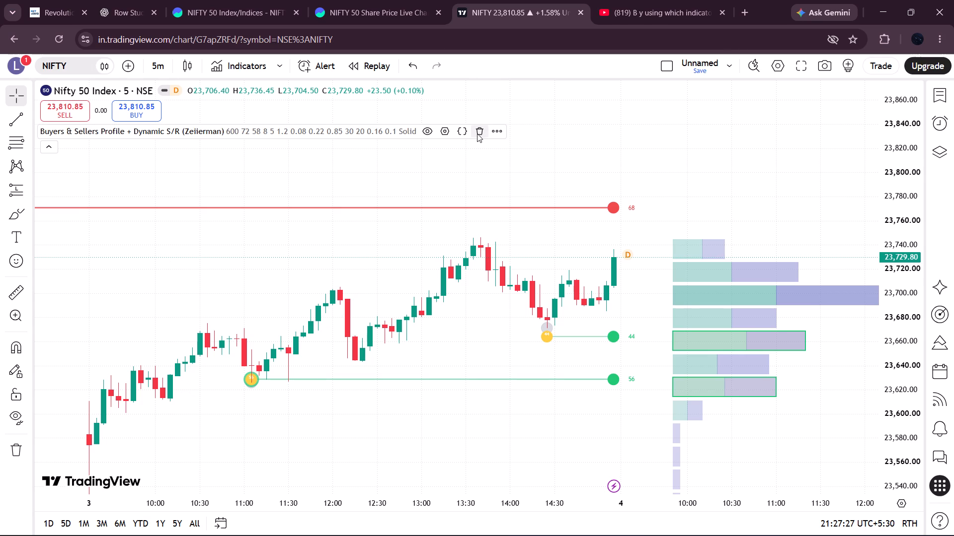
{"action": "left_click", "coordinate": [477, 134]}
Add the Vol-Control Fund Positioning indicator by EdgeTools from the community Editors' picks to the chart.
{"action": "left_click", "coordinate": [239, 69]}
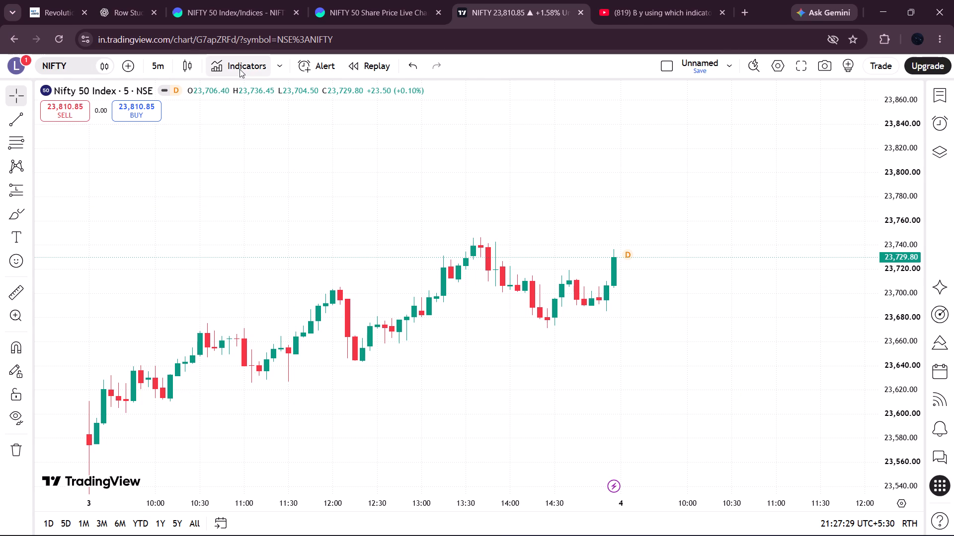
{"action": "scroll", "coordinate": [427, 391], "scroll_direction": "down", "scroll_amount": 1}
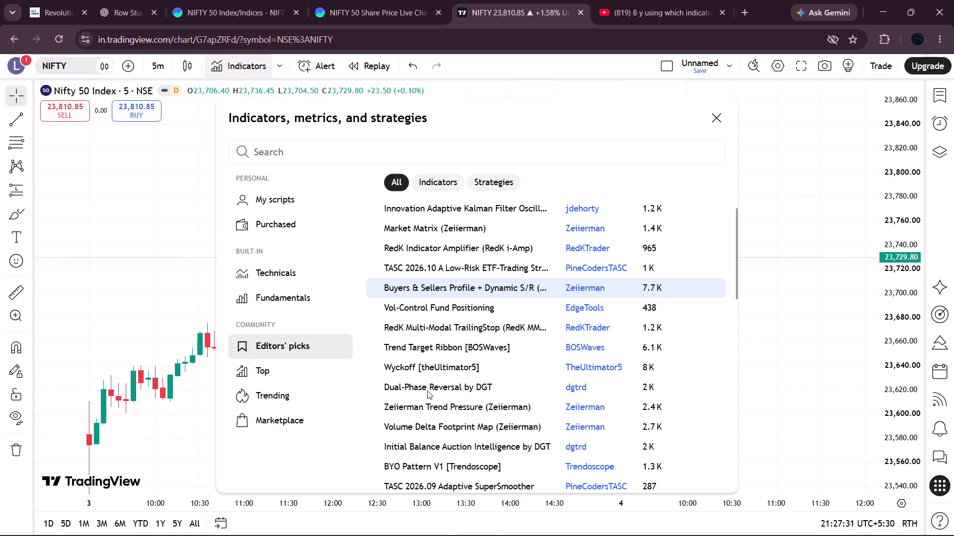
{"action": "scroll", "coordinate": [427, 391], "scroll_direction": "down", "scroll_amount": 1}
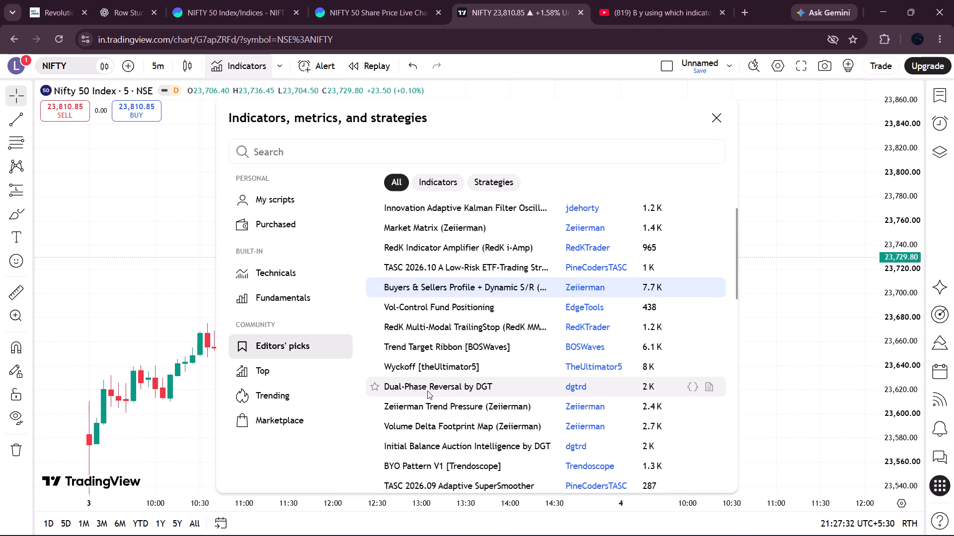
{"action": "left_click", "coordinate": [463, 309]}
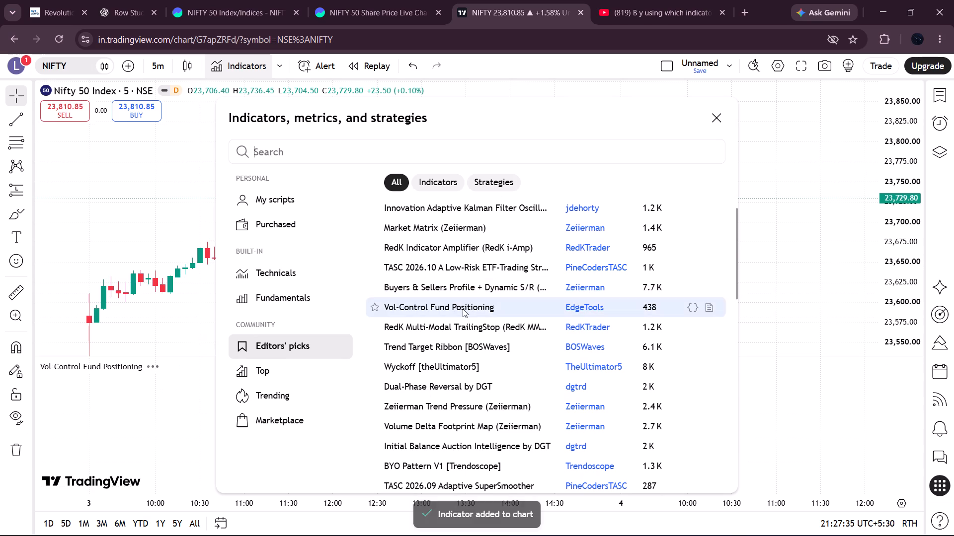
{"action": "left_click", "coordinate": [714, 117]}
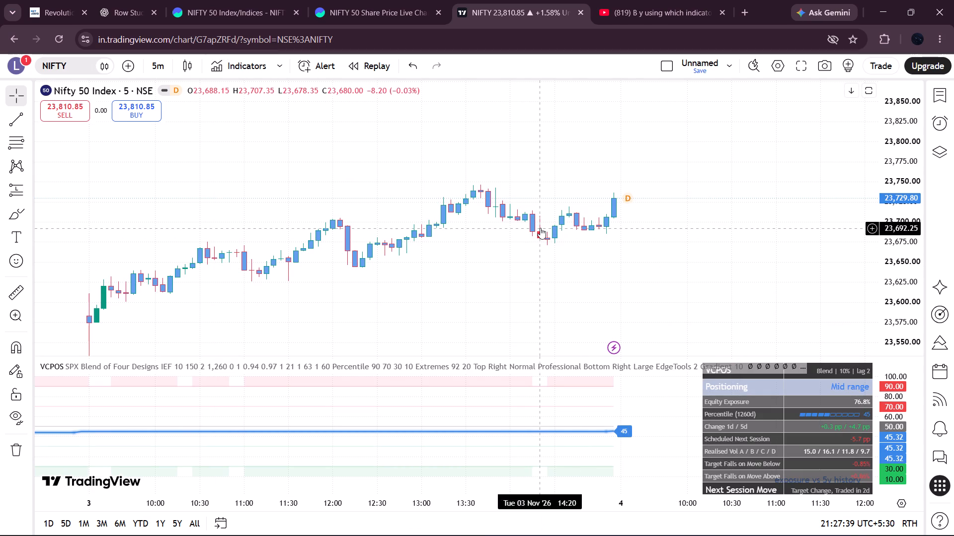
Examine the Vol-Control Fund Positioning pane and its candle colouring across the 3 November session.
{"action": "left_click", "coordinate": [540, 228]}
{"action": "left_click", "coordinate": [579, 217]}
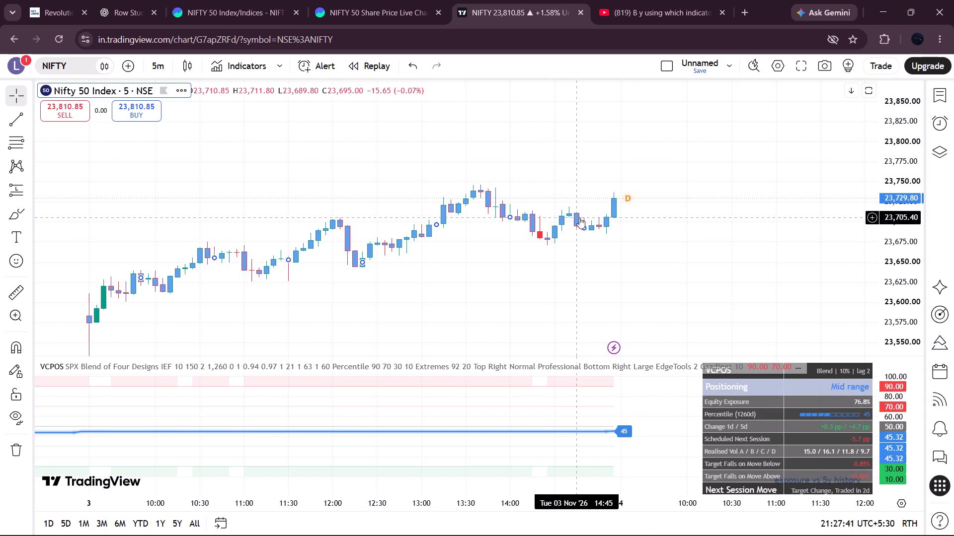
{"action": "scroll", "coordinate": [534, 259], "scroll_direction": "down", "scroll_amount": 2}
{"action": "scroll", "coordinate": [534, 259], "scroll_direction": "left", "scroll_amount": 1}
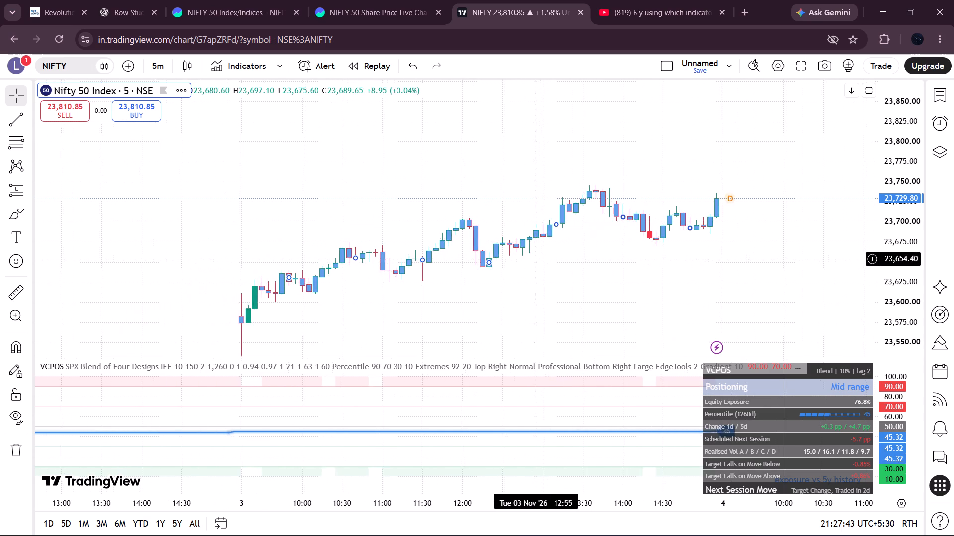
{"action": "scroll", "coordinate": [534, 259], "scroll_direction": "left", "scroll_amount": 1}
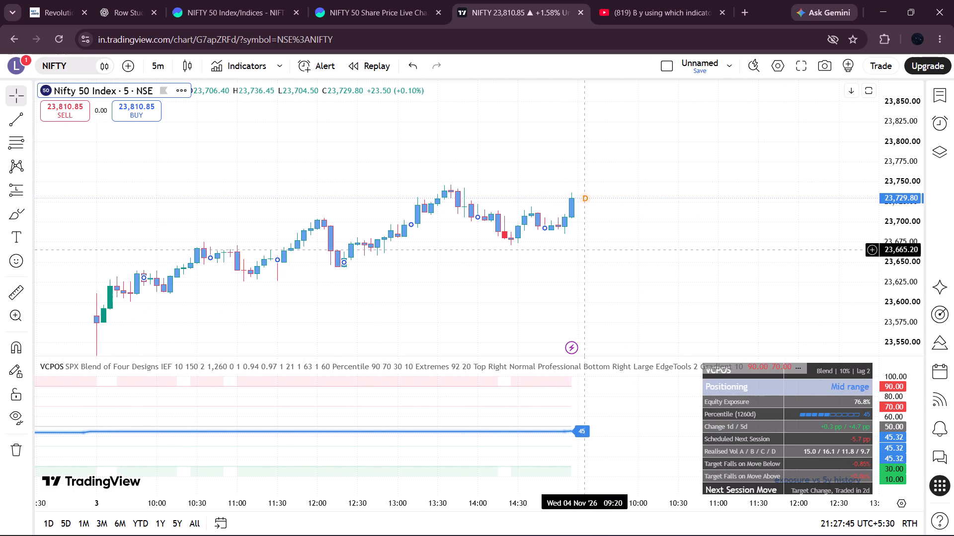
{"action": "left_click", "coordinate": [571, 215]}
{"action": "left_click", "coordinate": [549, 217]}
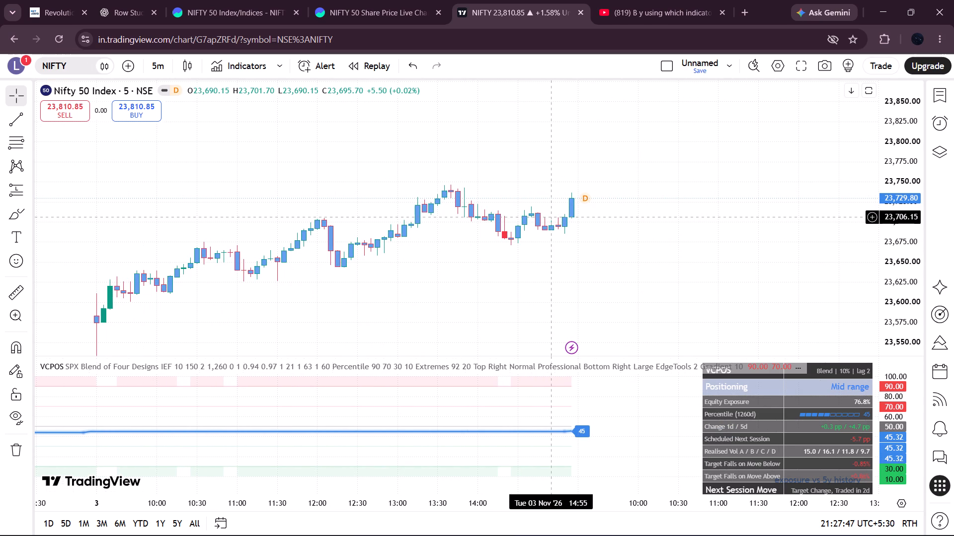
{"action": "left_click", "coordinate": [541, 220]}
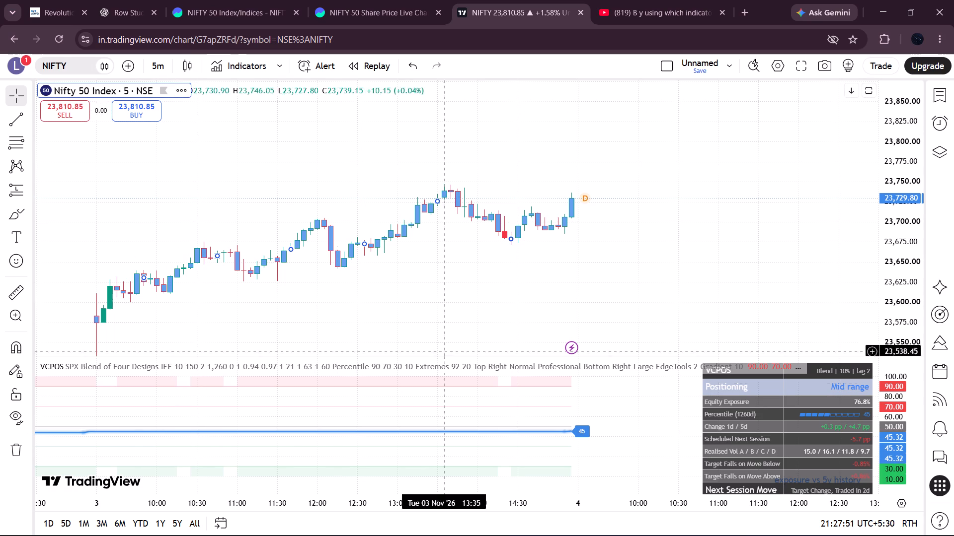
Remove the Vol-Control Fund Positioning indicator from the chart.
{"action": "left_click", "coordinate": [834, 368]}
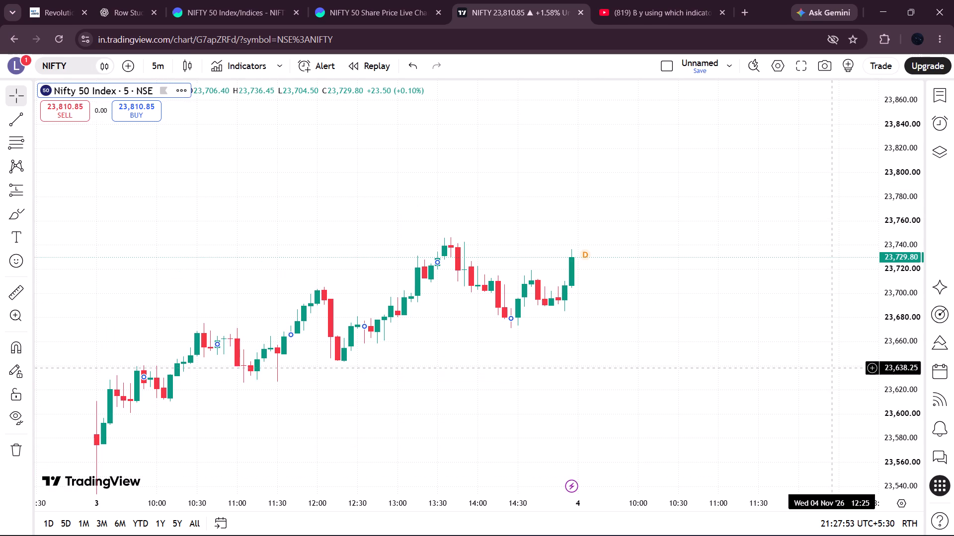
Browse the community Editors' picks list of scripts for another indicator to try.
{"action": "left_click", "coordinate": [228, 62]}
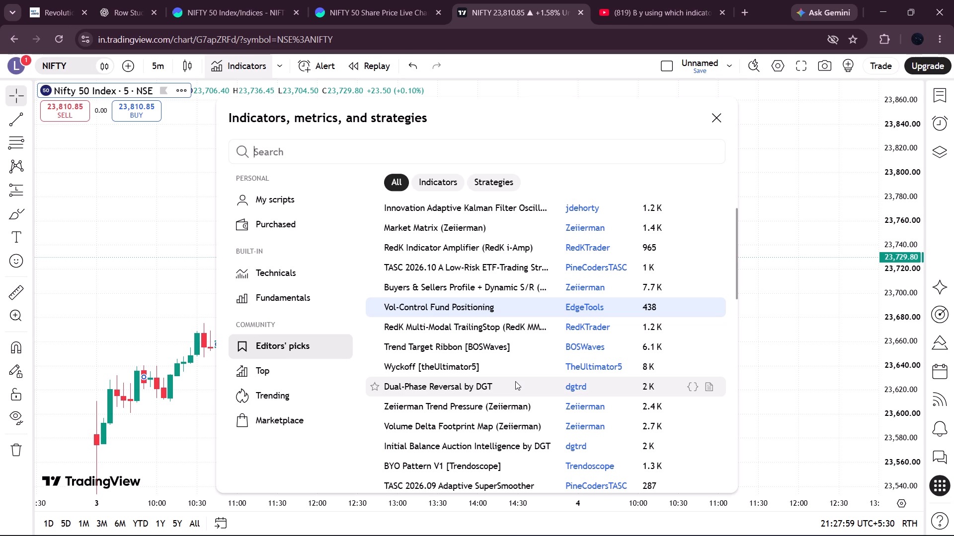
{"action": "scroll", "coordinate": [515, 381], "scroll_direction": "down", "scroll_amount": 1}
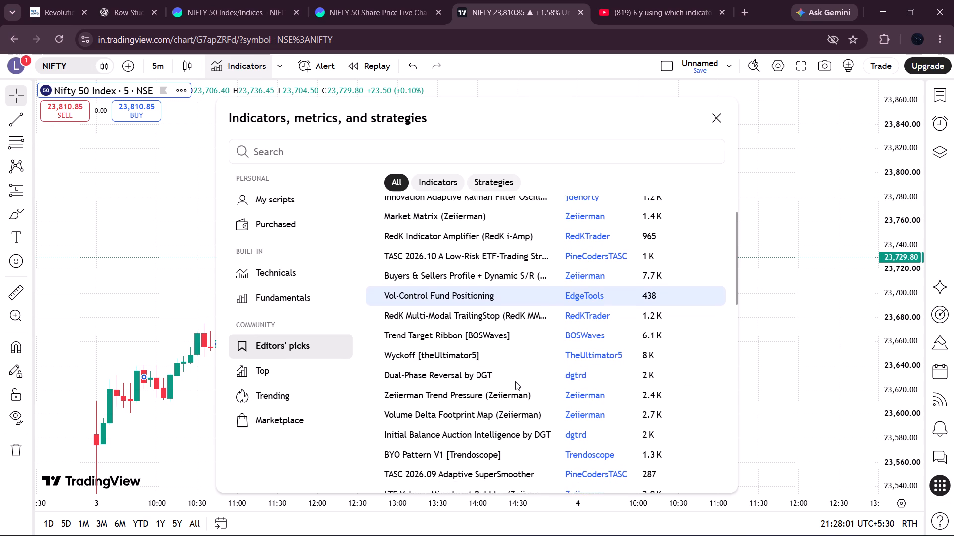
{"action": "scroll", "coordinate": [515, 381], "scroll_direction": "down", "scroll_amount": 3}
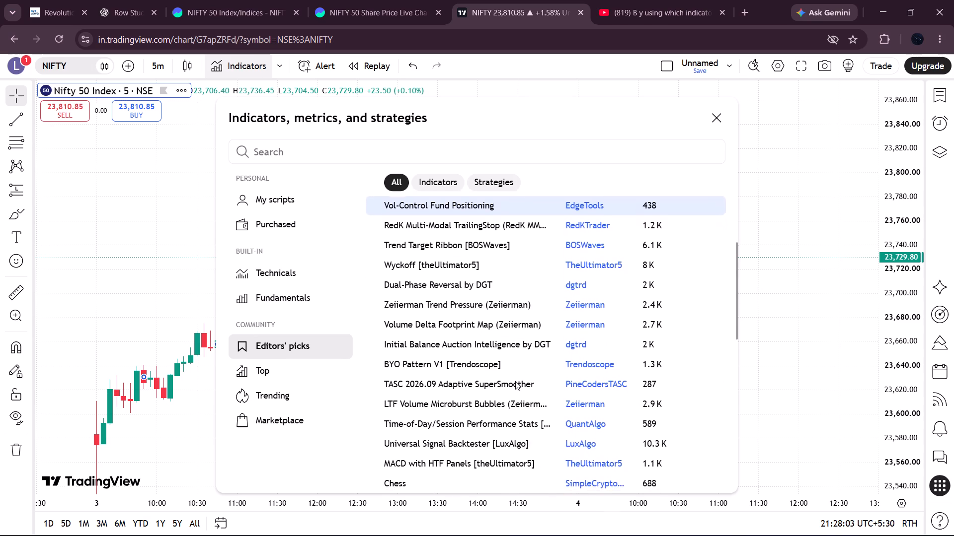
{"action": "scroll", "coordinate": [515, 381], "scroll_direction": "down", "scroll_amount": 2}
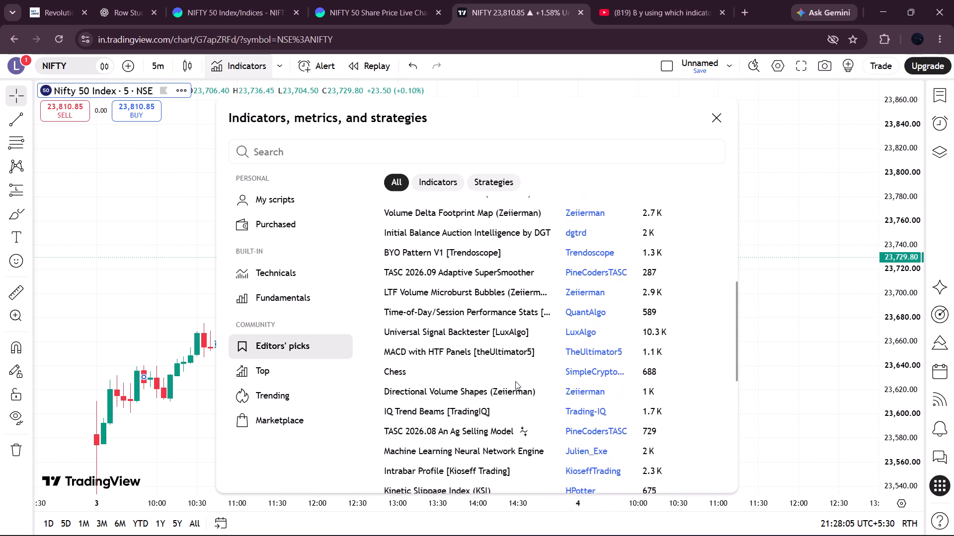
{"action": "scroll", "coordinate": [515, 381], "scroll_direction": "down", "scroll_amount": 3}
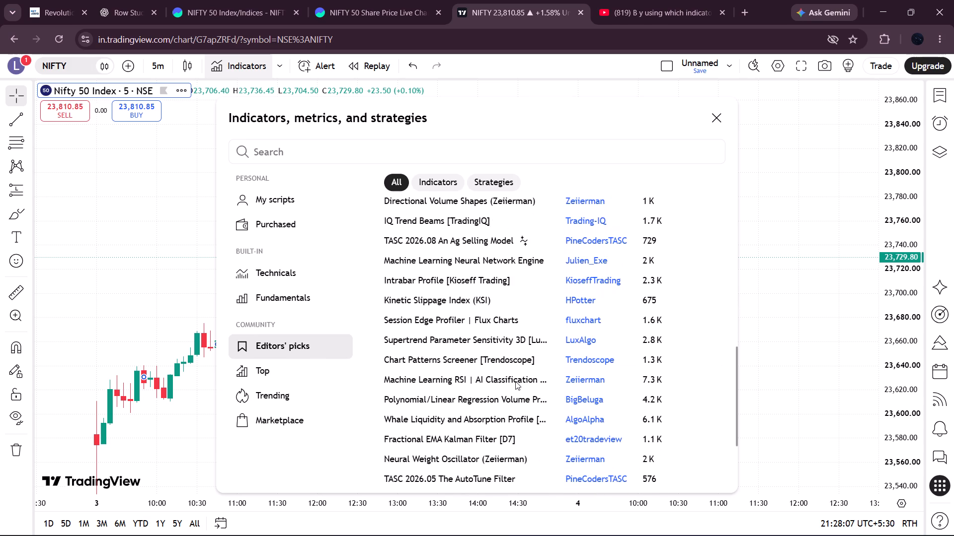
{"action": "scroll", "coordinate": [515, 381], "scroll_direction": "down", "scroll_amount": 3}
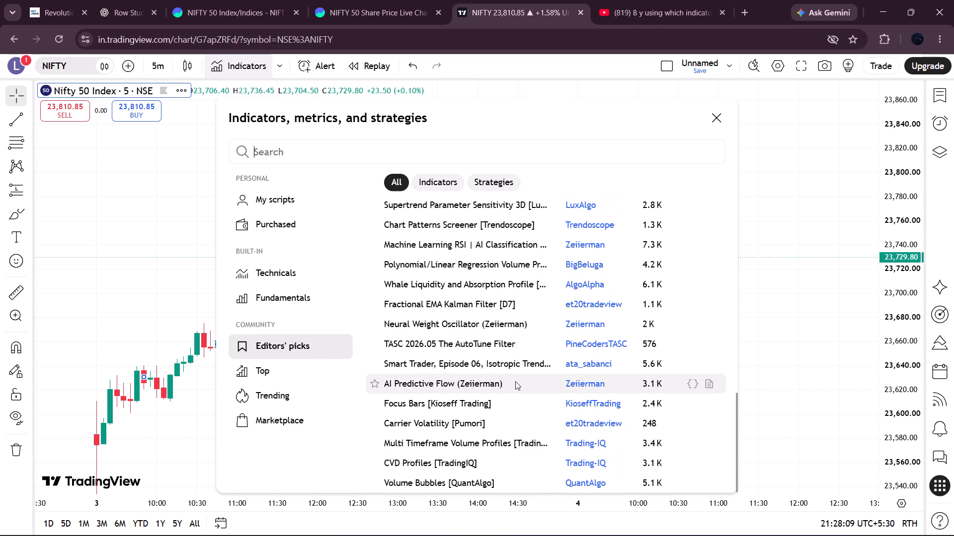
{"action": "scroll", "coordinate": [515, 381], "scroll_direction": "down", "scroll_amount": 1}
Filter the Editors' picks to indicators only and add Fair Value Gap Profile + Rolling POC by BigBeluga to the chart.
{"action": "left_click", "coordinate": [446, 185]}
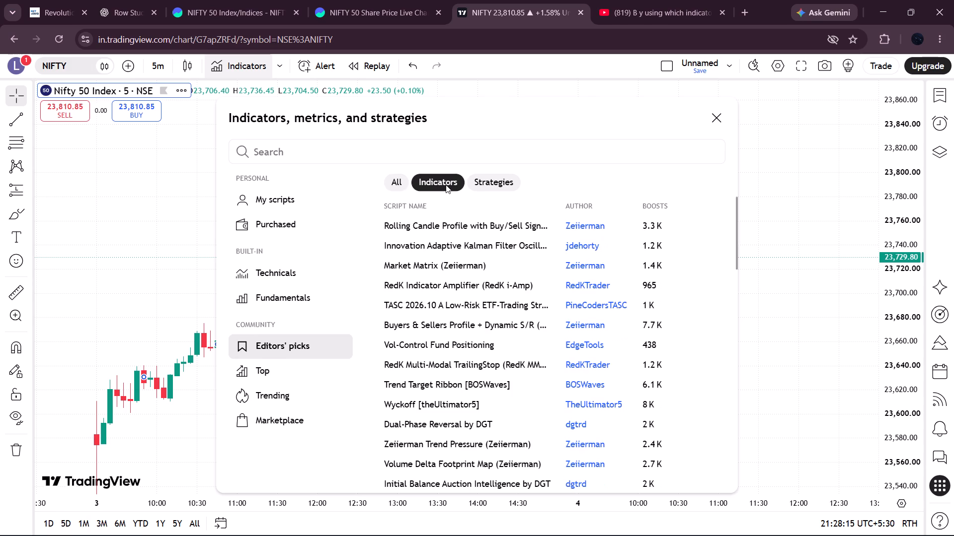
{"action": "scroll", "coordinate": [441, 235], "scroll_direction": "down", "scroll_amount": 7}
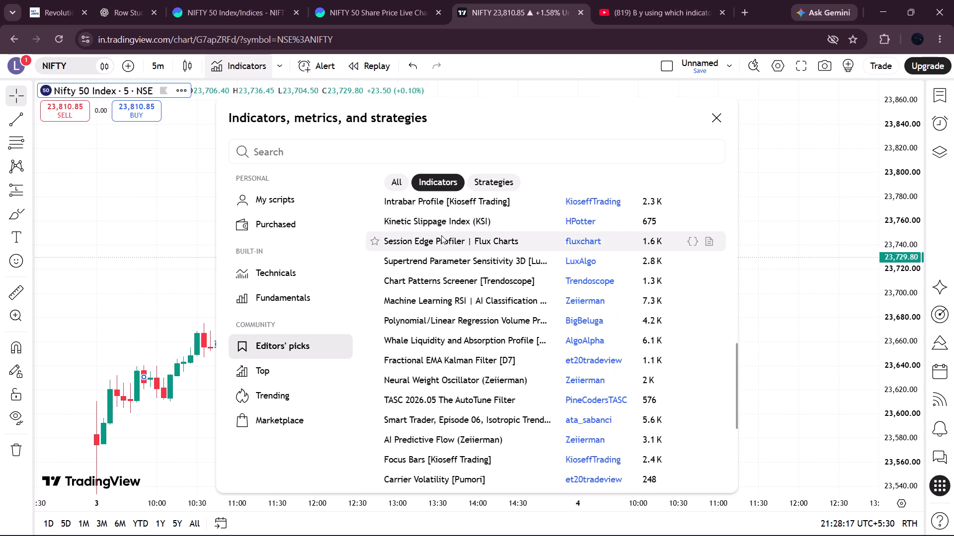
{"action": "scroll", "coordinate": [441, 235], "scroll_direction": "down", "scroll_amount": 1}
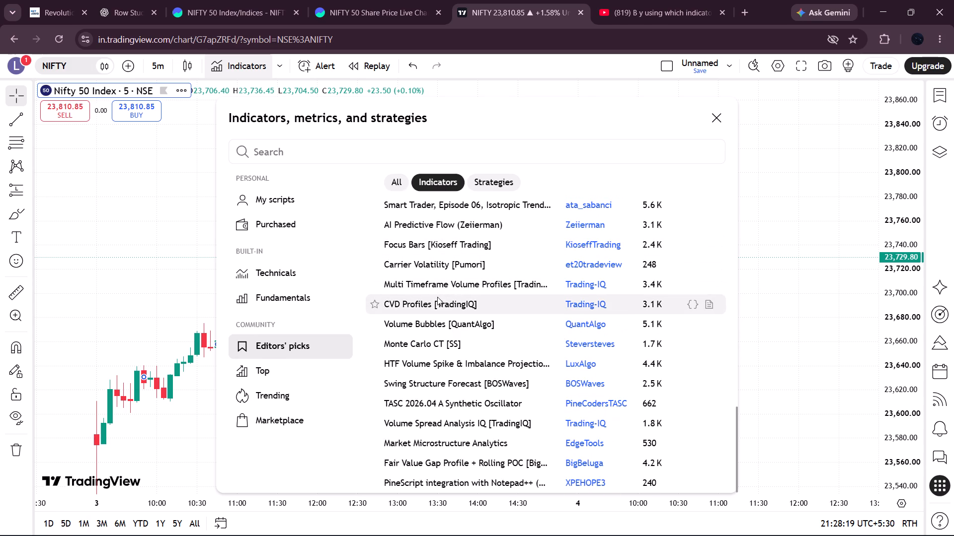
{"action": "left_click", "coordinate": [430, 461]}
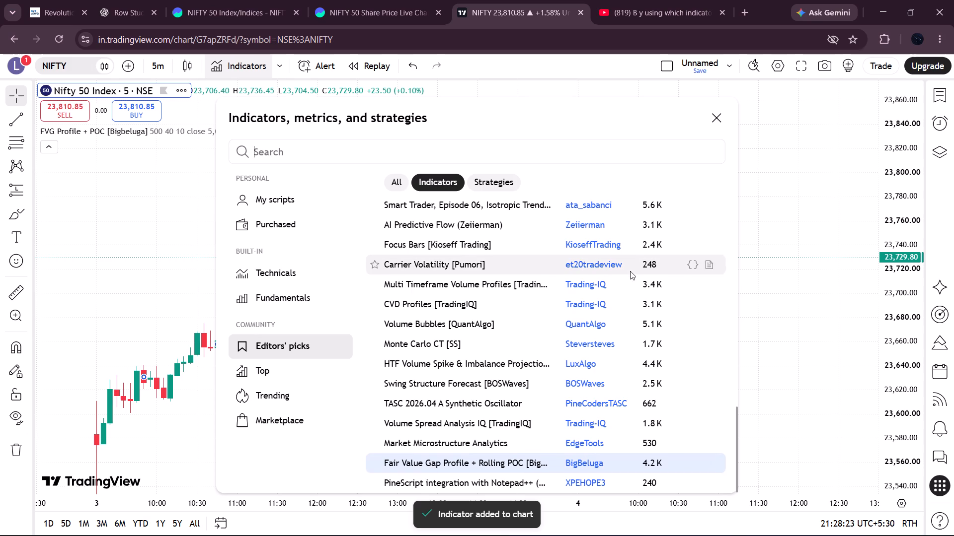
{"action": "left_click", "coordinate": [723, 118]}
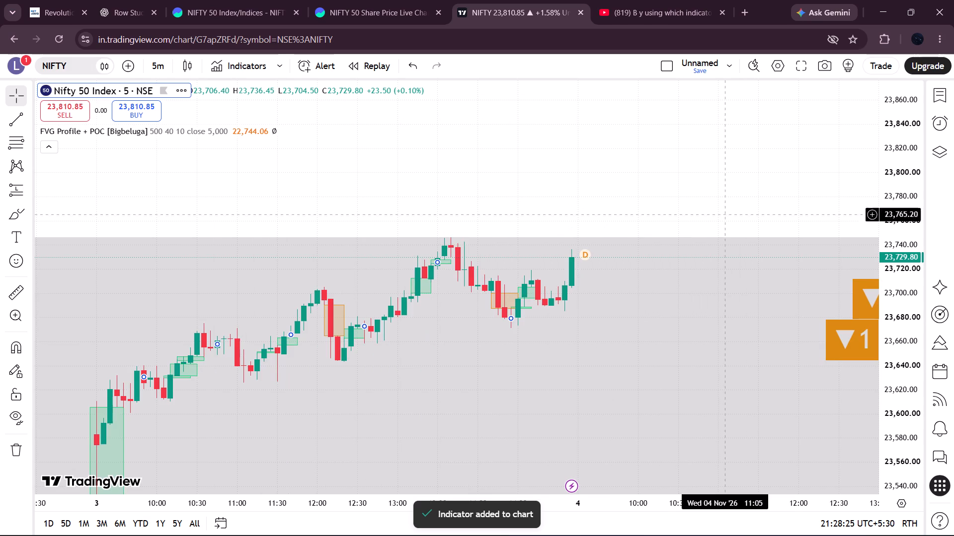
Examine the fair value gap profile's bars, percentages and delta labels over both wide and narrow price ranges.
{"action": "left_click_drag", "start_coordinate": [723, 358], "coordinate": [665, 310]}
{"action": "left_click_drag", "start_coordinate": [670, 399], "coordinate": [426, 419]}
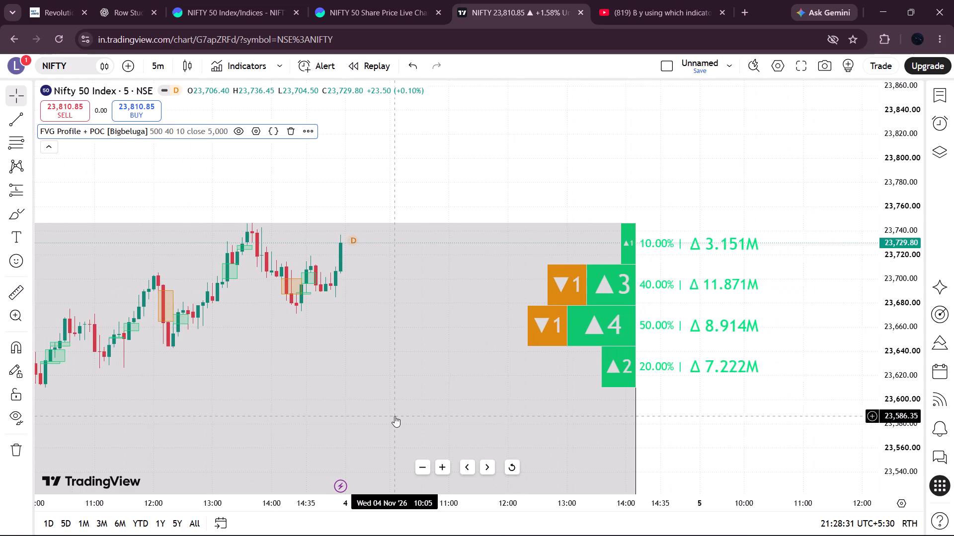
{"action": "left_click", "coordinate": [602, 309]}
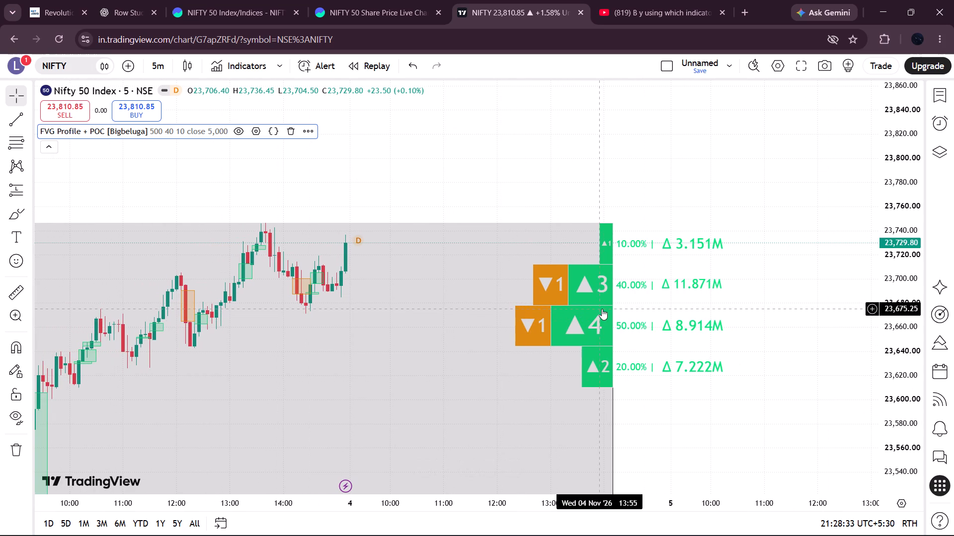
{"action": "left_click_drag", "start_coordinate": [615, 416], "coordinate": [660, 411]}
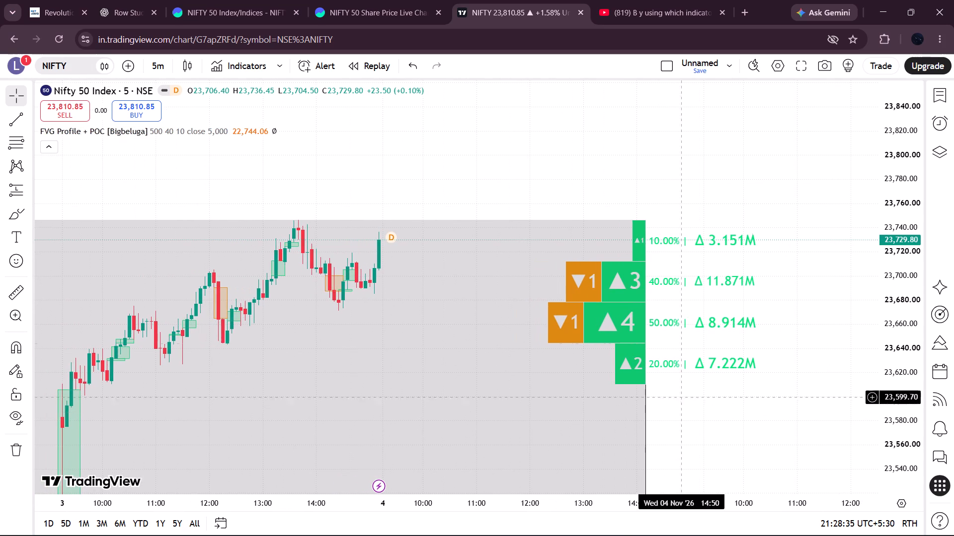
{"action": "left_click_drag", "start_coordinate": [907, 213], "coordinate": [914, 378]}
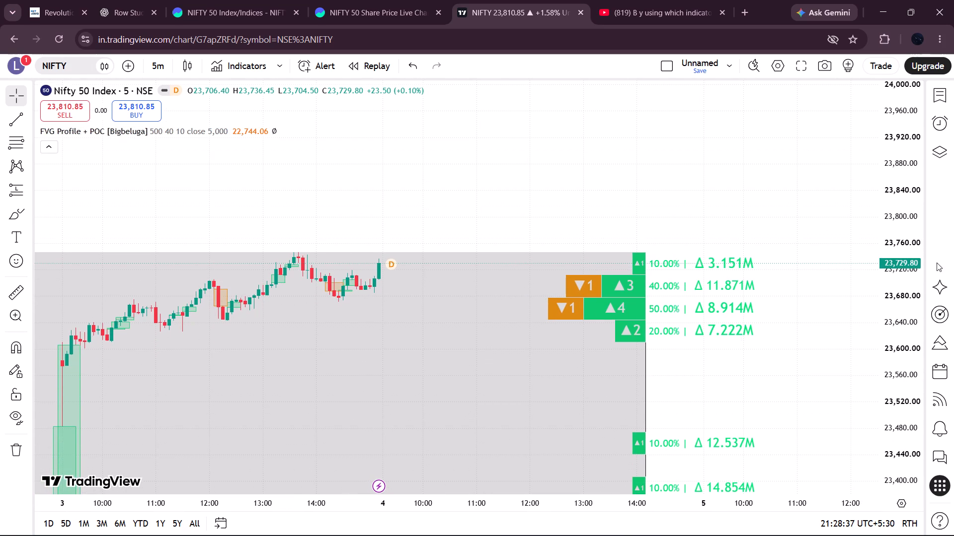
{"action": "left_click_drag", "start_coordinate": [913, 249], "coordinate": [918, 494]}
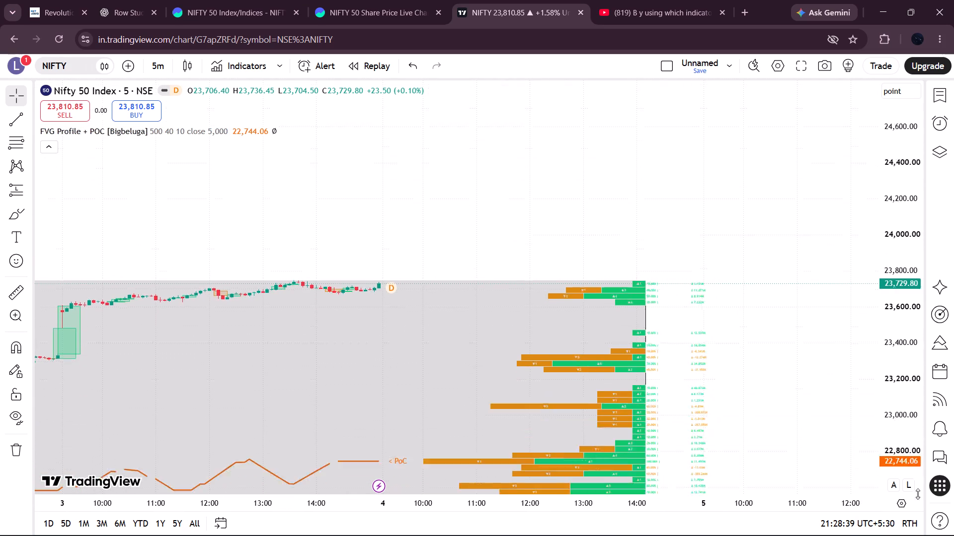
{"action": "left_click_drag", "start_coordinate": [918, 494], "coordinate": [874, 224]}
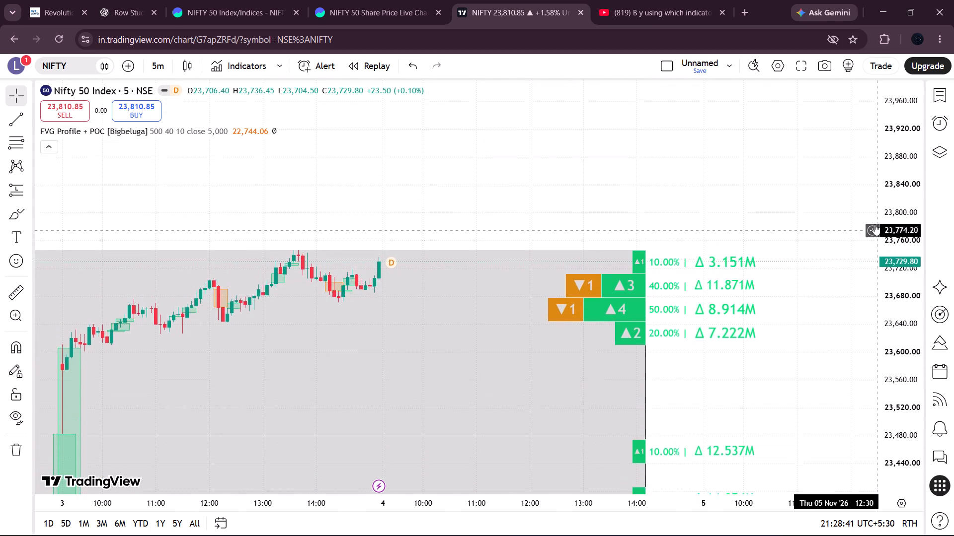
{"action": "left_click_drag", "start_coordinate": [874, 224], "coordinate": [873, 215]}
{"action": "left_click_drag", "start_coordinate": [902, 360], "coordinate": [896, 239]}
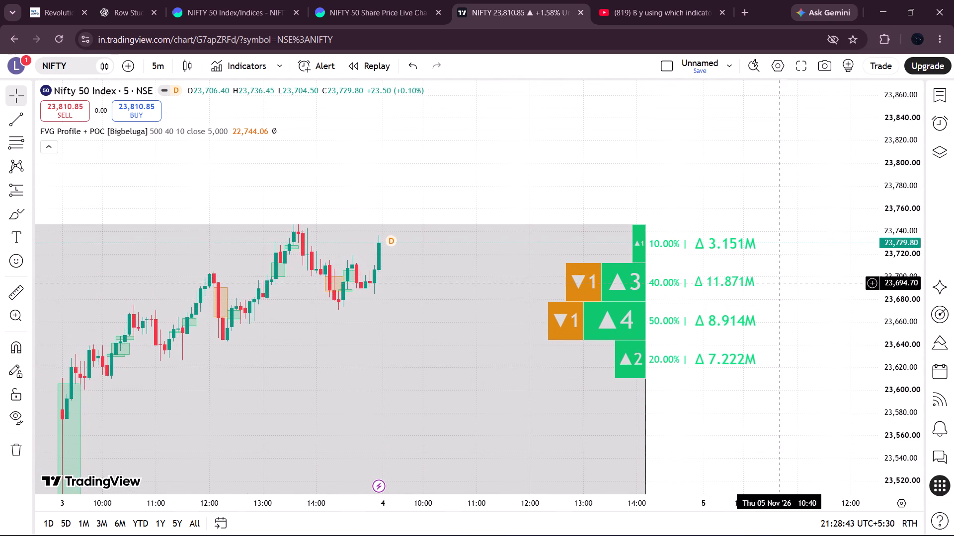
{"action": "left_click", "coordinate": [737, 286]}
Compare the fair value gap boxes on the 3 November candles with the profile rows at the same prices.
{"action": "left_click_drag", "start_coordinate": [398, 425], "coordinate": [543, 410]}
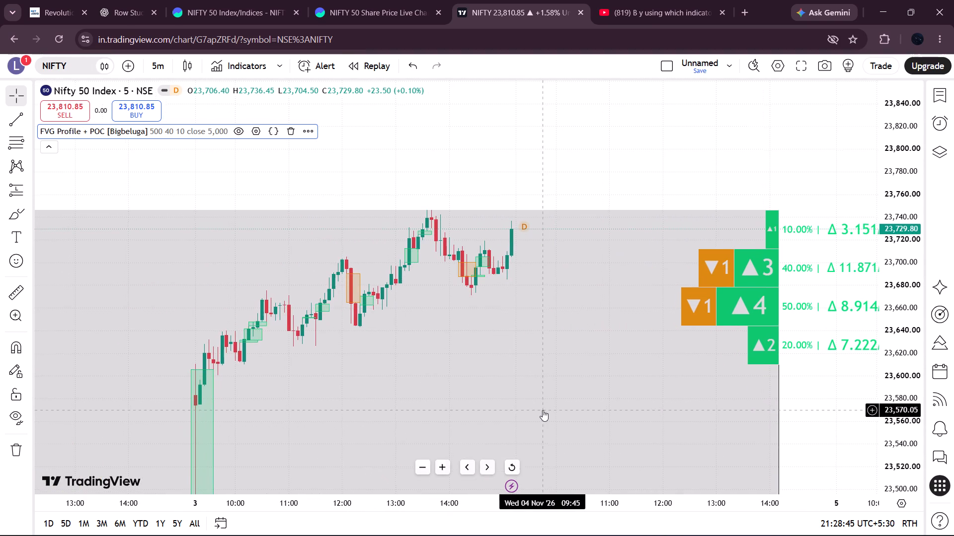
{"action": "left_click_drag", "start_coordinate": [563, 504], "coordinate": [425, 513]}
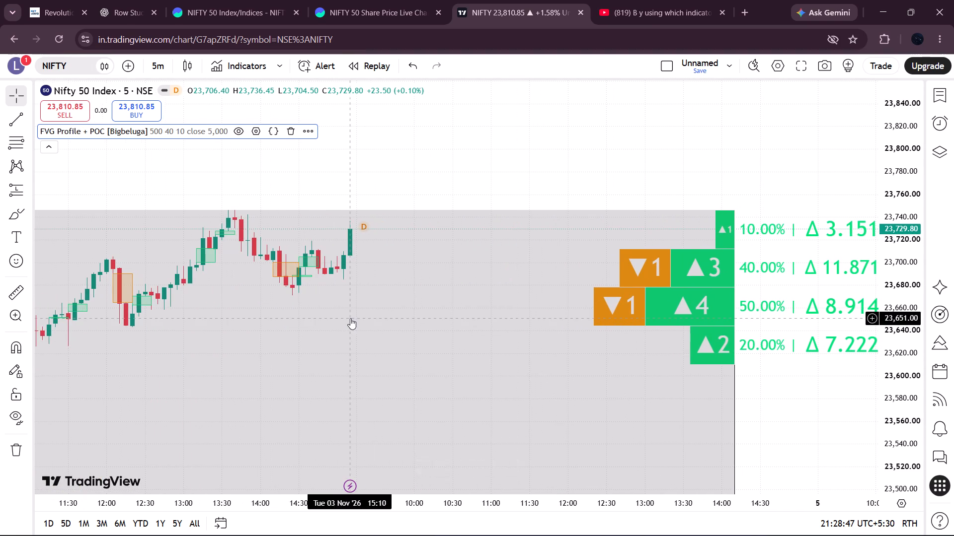
{"action": "left_click_drag", "start_coordinate": [350, 318], "coordinate": [487, 386]}
{"action": "left_click_drag", "start_coordinate": [817, 360], "coordinate": [792, 256]}
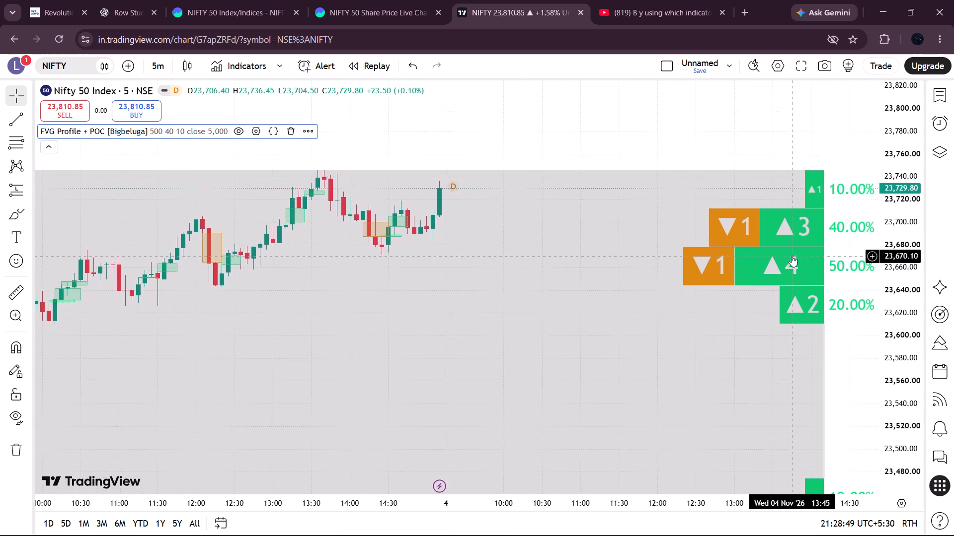
{"action": "left_click", "coordinate": [368, 221]}
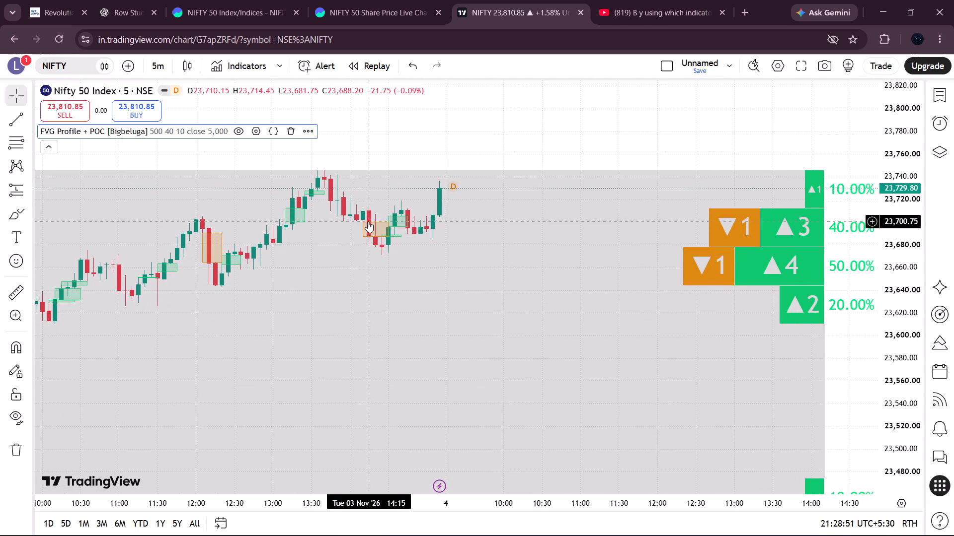
{"action": "left_click", "coordinate": [373, 231]}
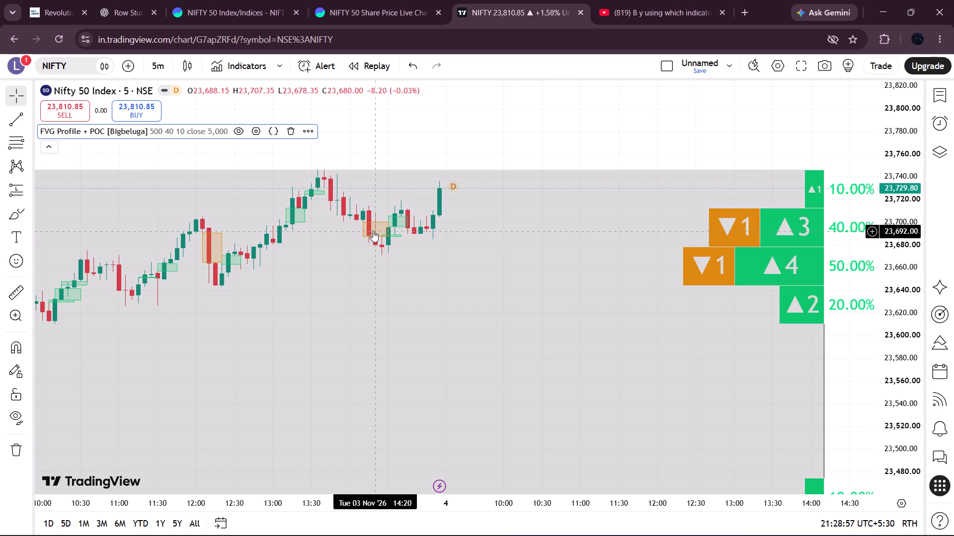
Turn off the rolling POC line in the FVG Profile + POC indicator's input settings.
{"action": "left_click", "coordinate": [361, 292]}
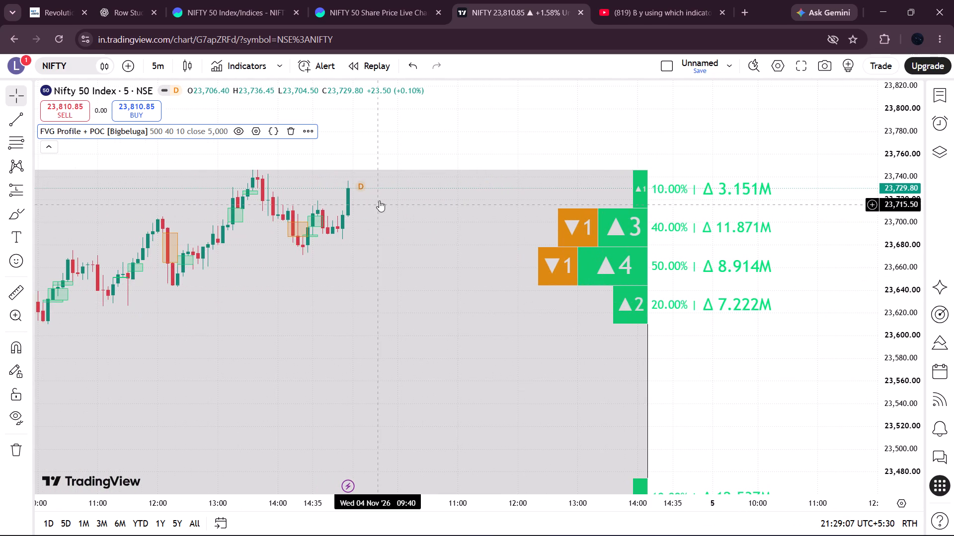
{"action": "left_click", "coordinate": [252, 131]}
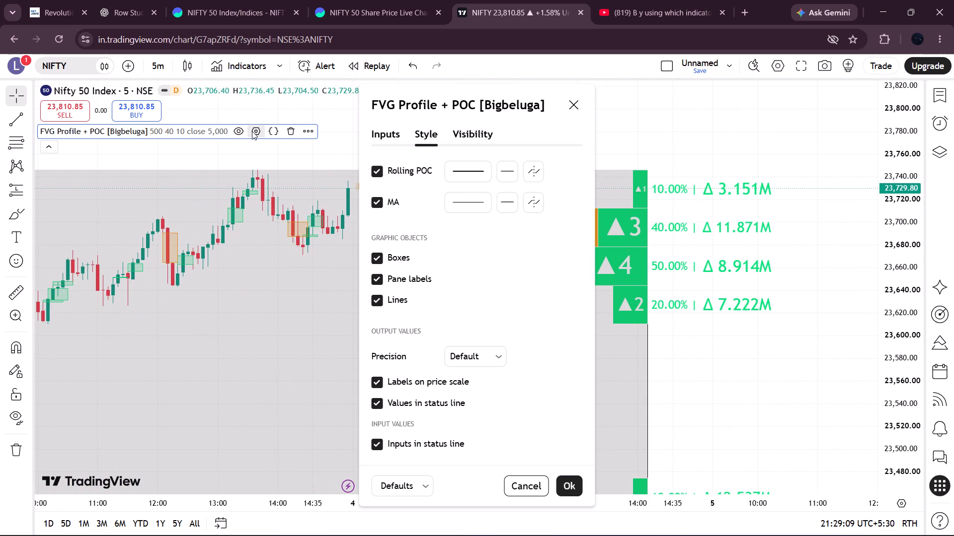
{"action": "scroll", "coordinate": [384, 235], "scroll_direction": "down", "scroll_amount": 2}
{"action": "left_click", "coordinate": [380, 134]}
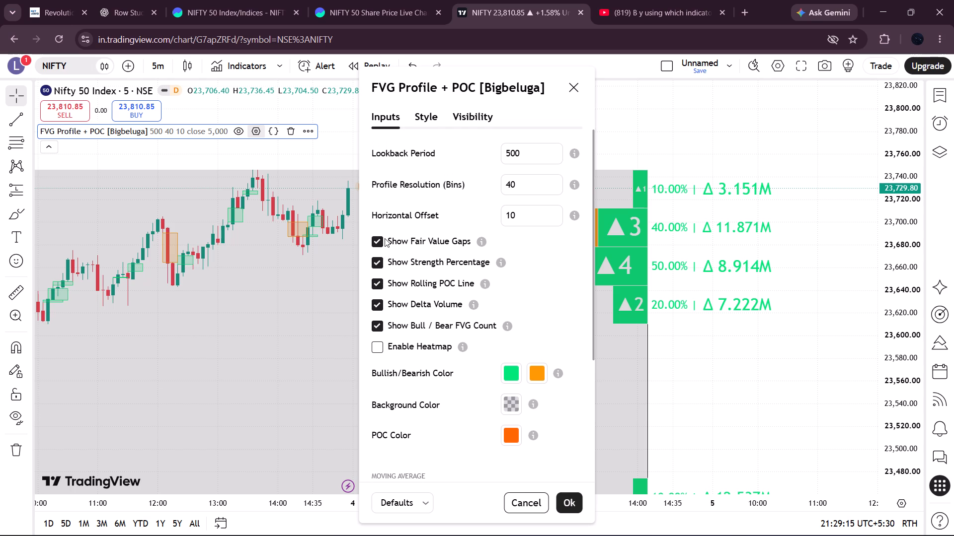
{"action": "left_click", "coordinate": [375, 243]}
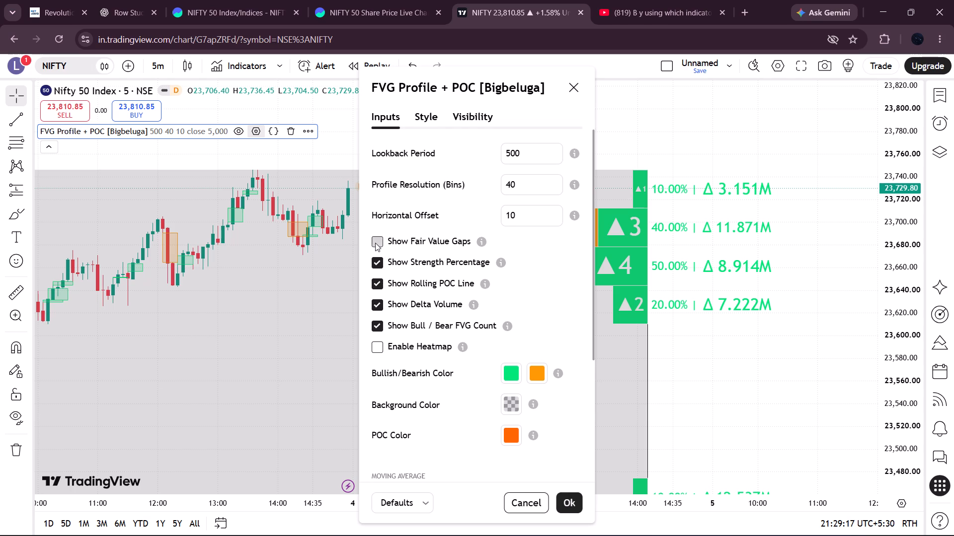
{"action": "left_click", "coordinate": [375, 243]}
{"action": "left_click", "coordinate": [373, 269]}
{"action": "left_click", "coordinate": [377, 285]}
Set the indicator's bullish colour to green and its bearish colour to red.
{"action": "left_click", "coordinate": [509, 372]}
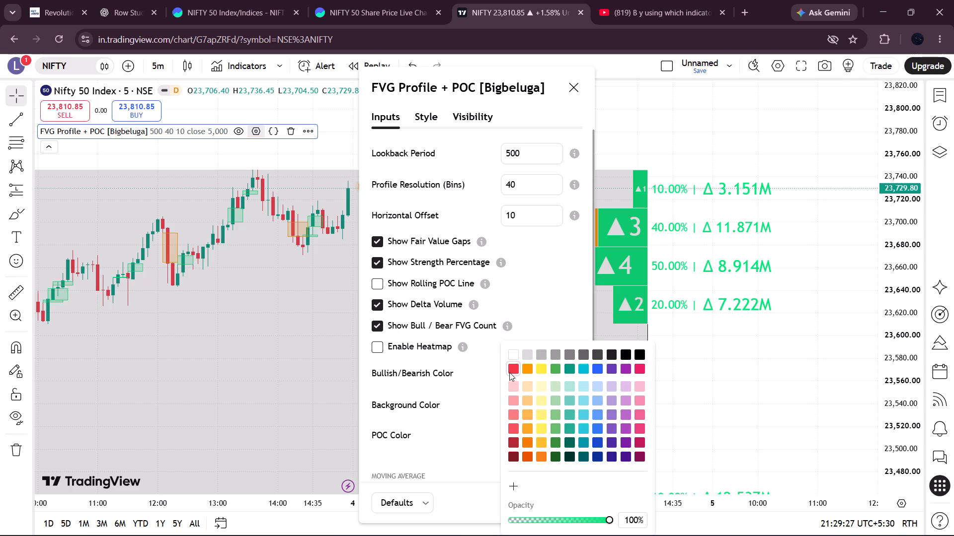
{"action": "left_click", "coordinate": [509, 372]}
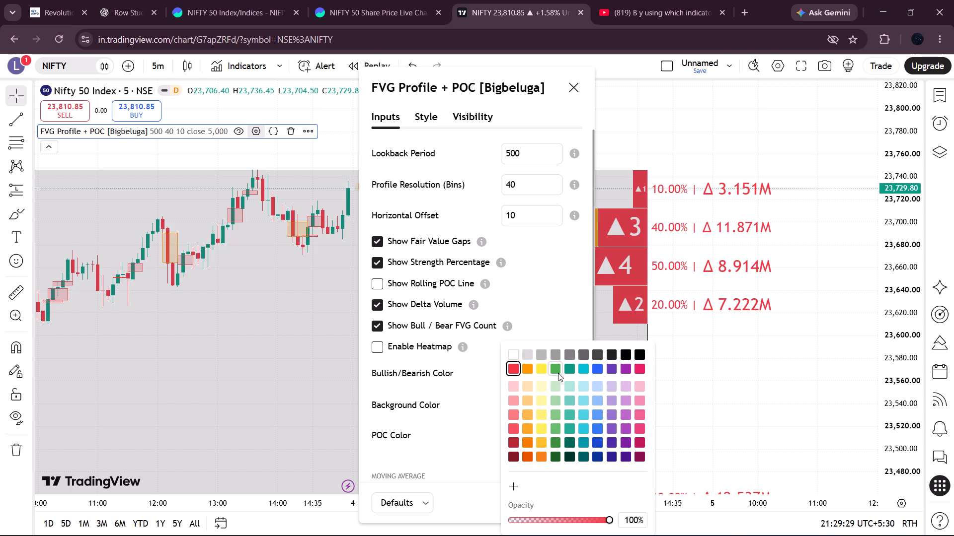
{"action": "left_click", "coordinate": [558, 371]}
{"action": "left_click", "coordinate": [569, 322]}
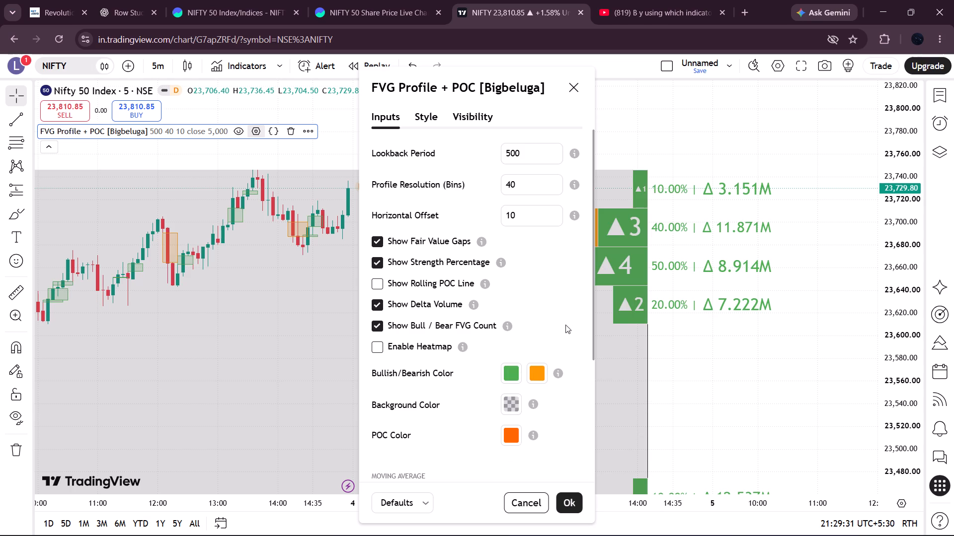
{"action": "left_click", "coordinate": [537, 373]}
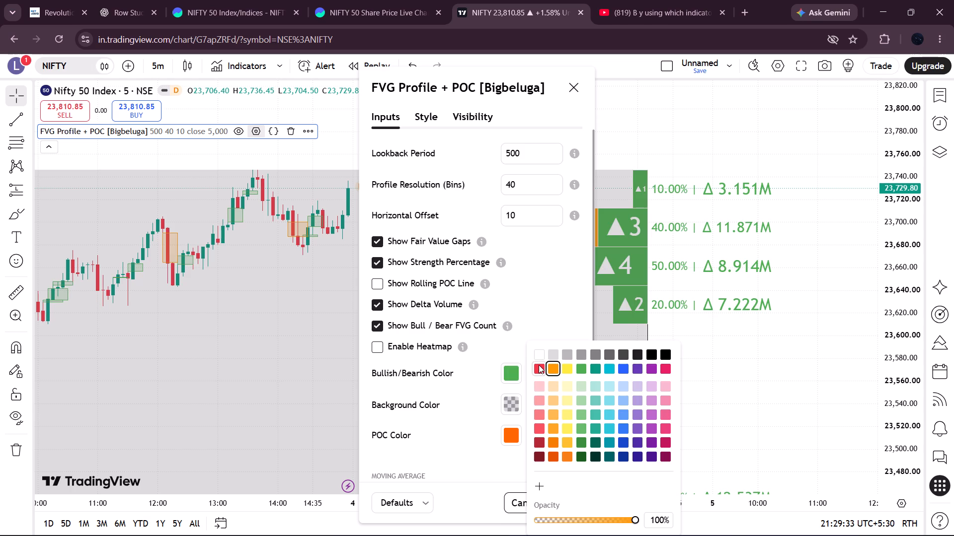
{"action": "left_click", "coordinate": [539, 365]}
{"action": "left_click", "coordinate": [549, 298]}
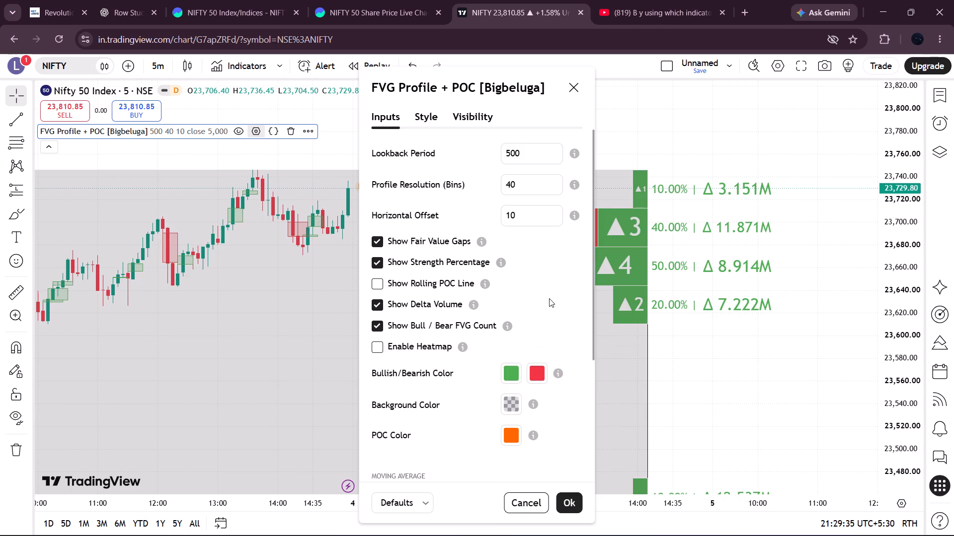
Set the indicator's background colour to white.
{"action": "left_click", "coordinate": [511, 404]}
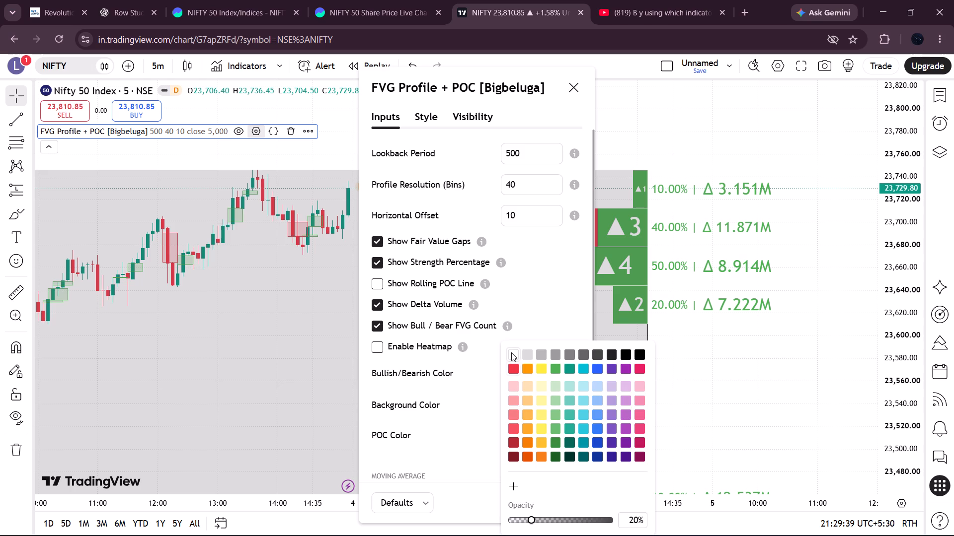
{"action": "left_click", "coordinate": [512, 351]}
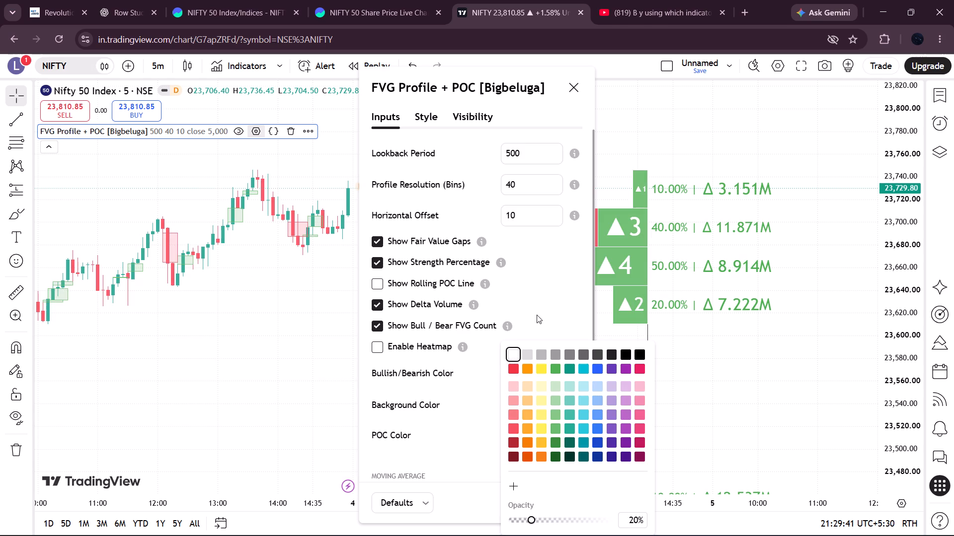
{"action": "left_click", "coordinate": [537, 315]}
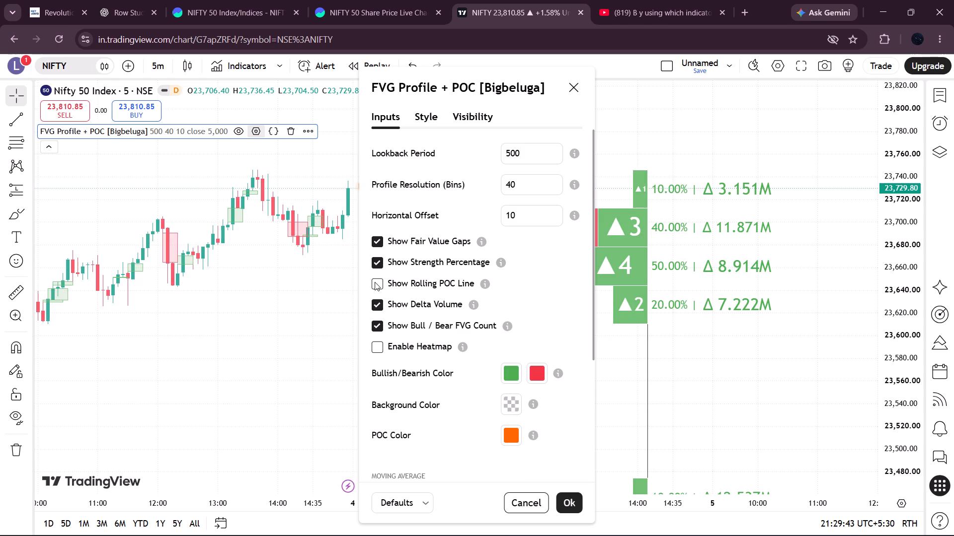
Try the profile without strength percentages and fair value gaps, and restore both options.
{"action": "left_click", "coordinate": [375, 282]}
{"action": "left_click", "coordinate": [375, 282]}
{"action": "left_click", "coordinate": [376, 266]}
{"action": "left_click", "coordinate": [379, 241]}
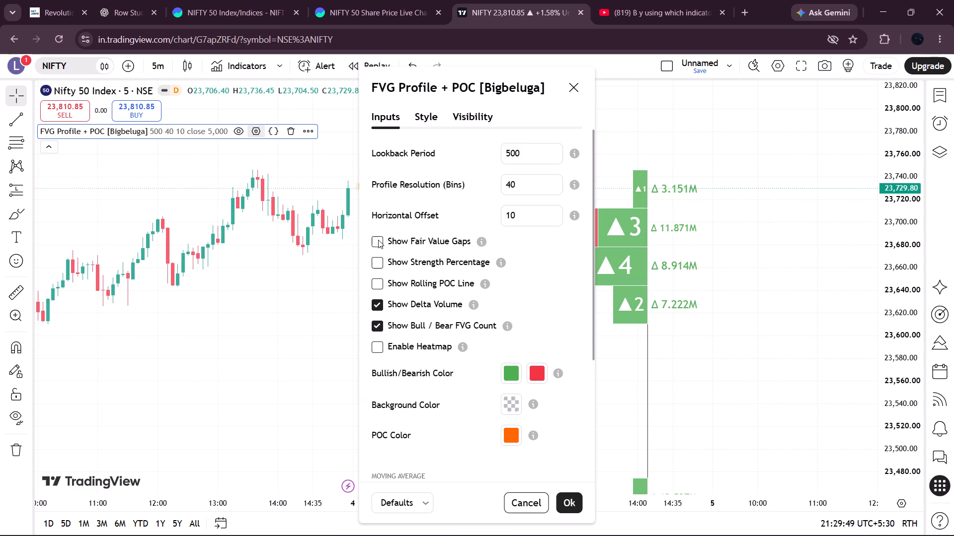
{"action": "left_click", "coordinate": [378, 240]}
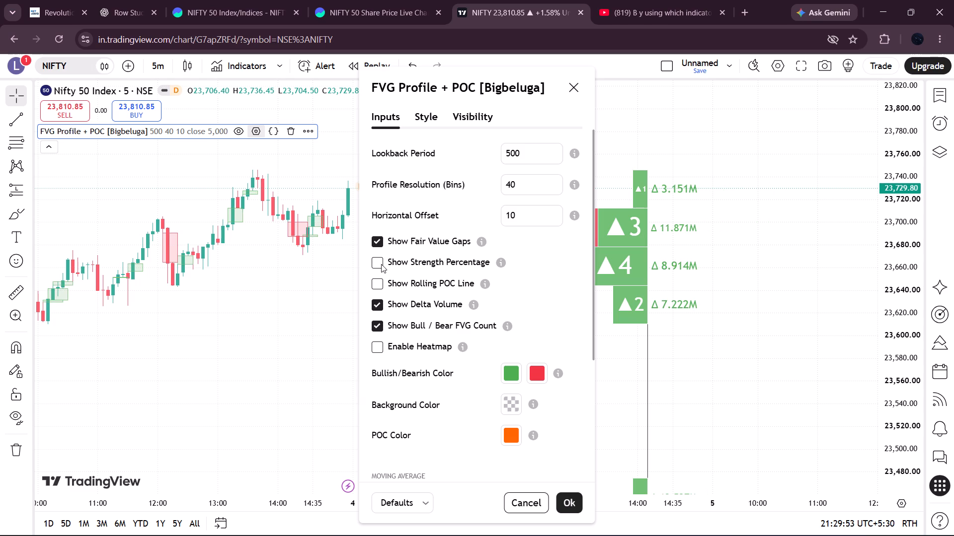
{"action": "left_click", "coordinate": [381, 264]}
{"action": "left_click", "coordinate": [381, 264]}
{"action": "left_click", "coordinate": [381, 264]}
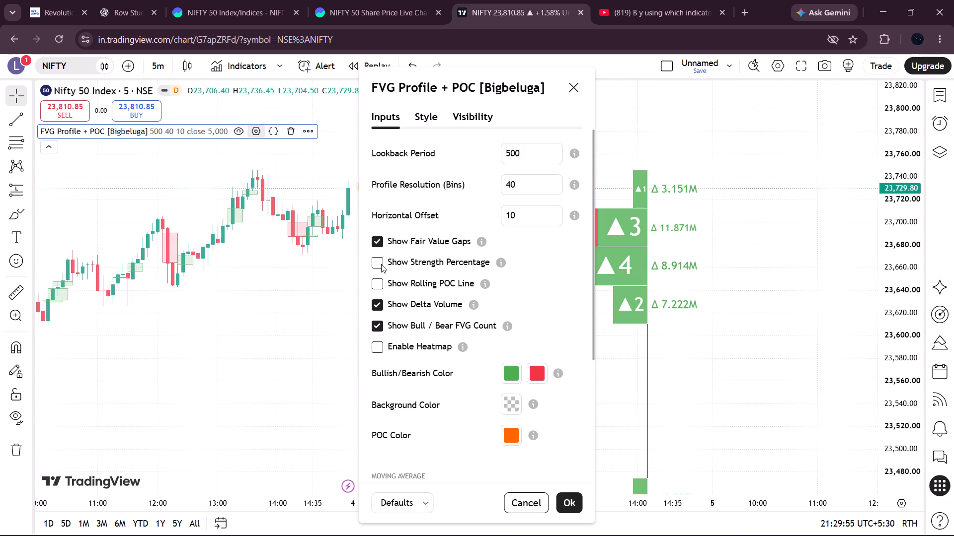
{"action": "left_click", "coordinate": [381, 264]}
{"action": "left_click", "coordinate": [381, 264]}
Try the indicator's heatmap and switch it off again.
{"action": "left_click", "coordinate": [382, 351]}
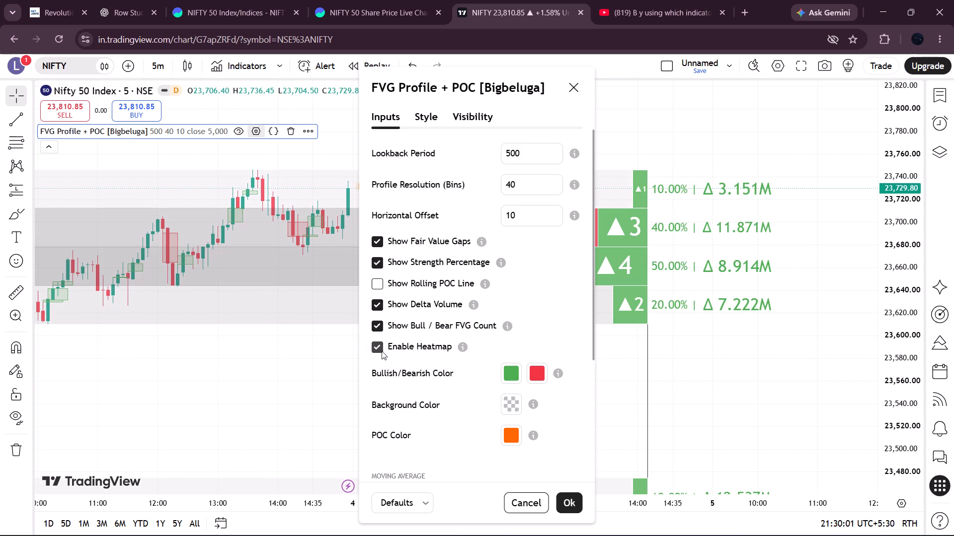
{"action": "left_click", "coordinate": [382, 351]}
Disable the FVG Profile + POC indicator's visibility on hourly timeframes and apply the settings to the chart.
{"action": "scroll", "coordinate": [382, 351], "scroll_direction": "down", "scroll_amount": 1}
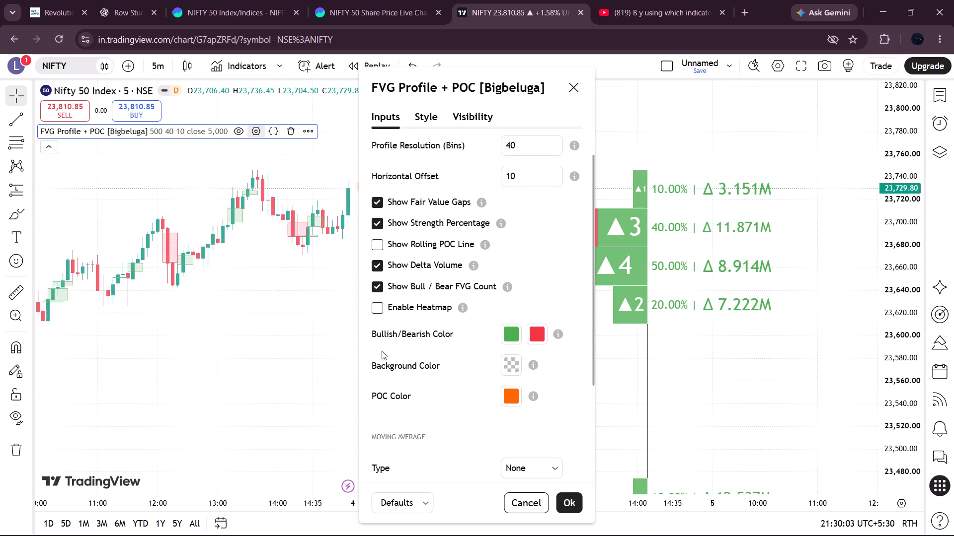
{"action": "scroll", "coordinate": [460, 418], "scroll_direction": "down", "scroll_amount": 3}
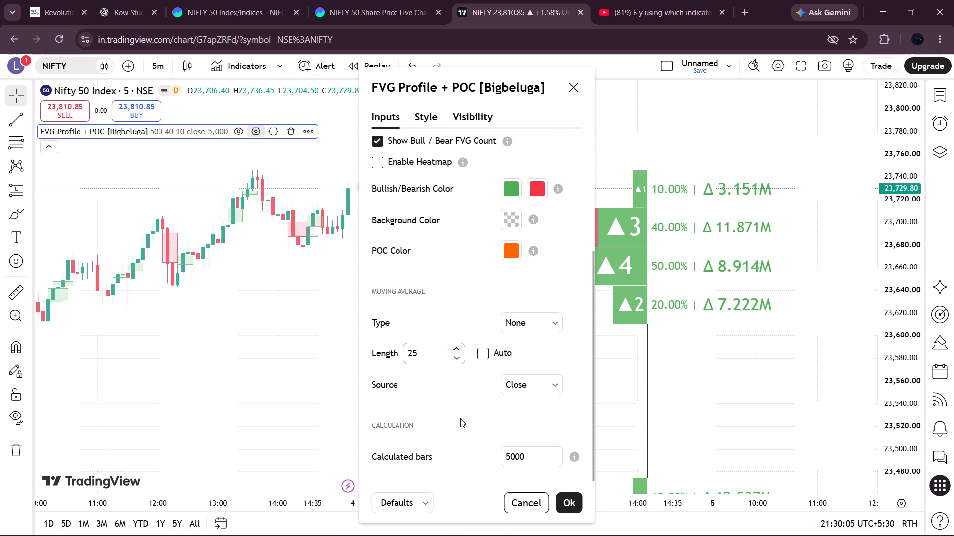
{"action": "scroll", "coordinate": [460, 418], "scroll_direction": "down", "scroll_amount": 3}
{"action": "scroll", "coordinate": [460, 418], "scroll_direction": "up", "scroll_amount": 6}
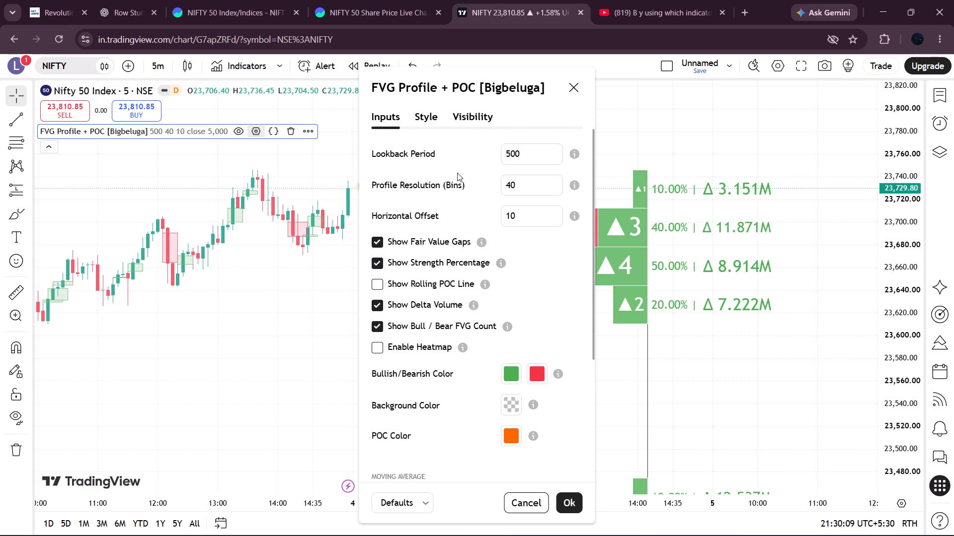
{"action": "left_click", "coordinate": [426, 116]}
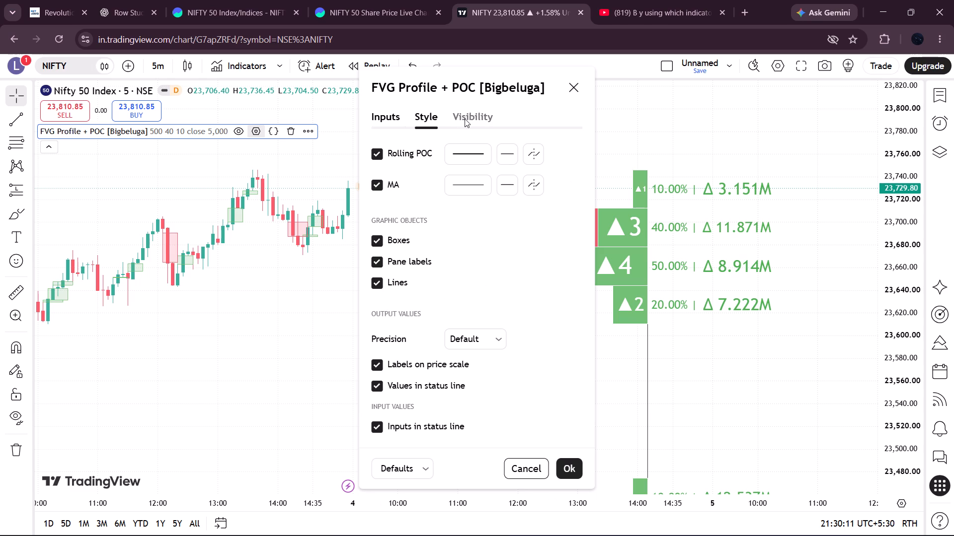
{"action": "left_click", "coordinate": [468, 117]}
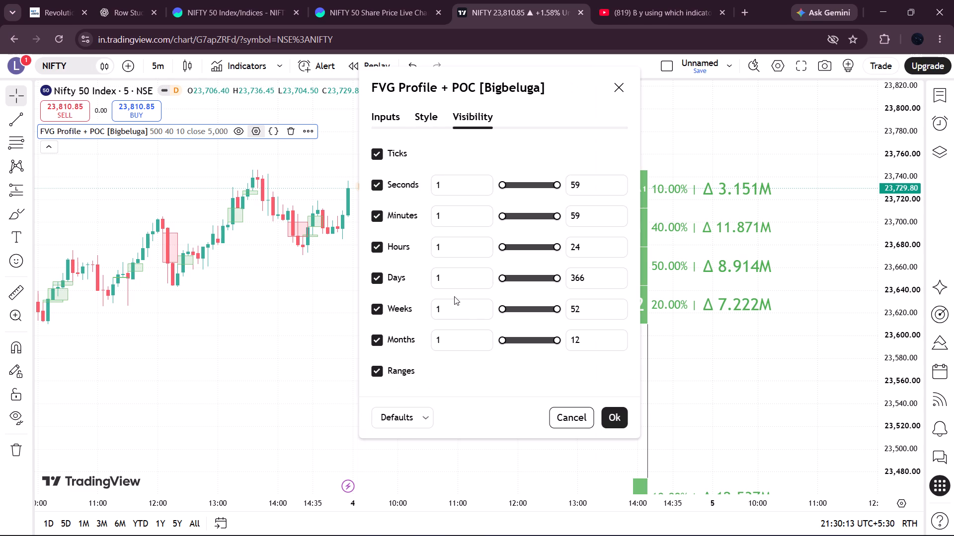
{"action": "left_click", "coordinate": [377, 244]}
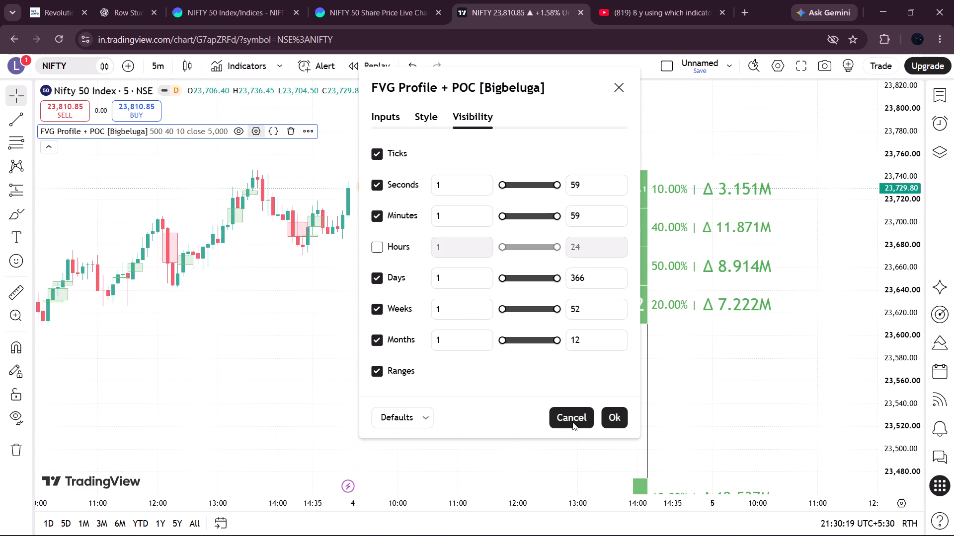
{"action": "left_click", "coordinate": [621, 419]}
{"action": "left_click_drag", "start_coordinate": [535, 362], "coordinate": [632, 406]}
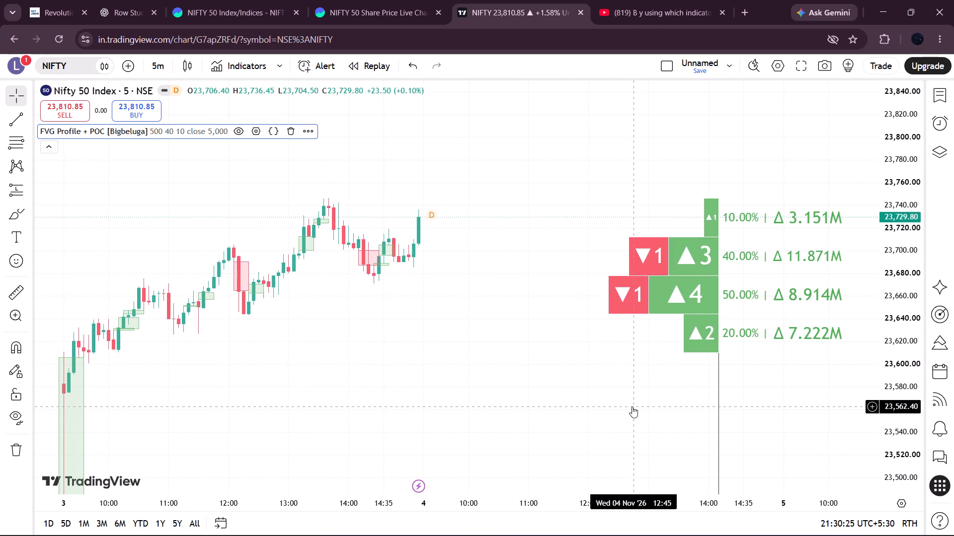
Browse the rest of the Editors' picks indicators for another one to try.
{"action": "left_click", "coordinate": [375, 0]}
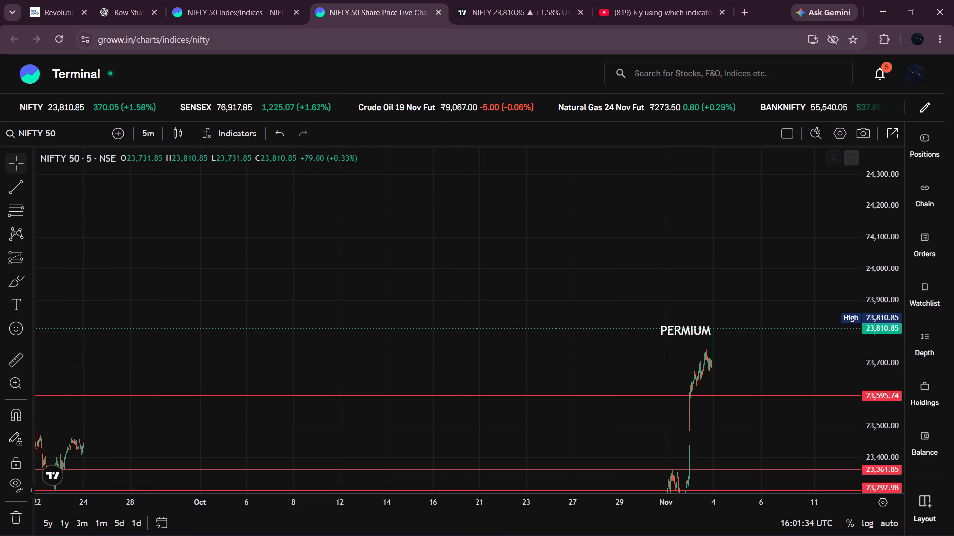
{"action": "left_click", "coordinate": [486, 23]}
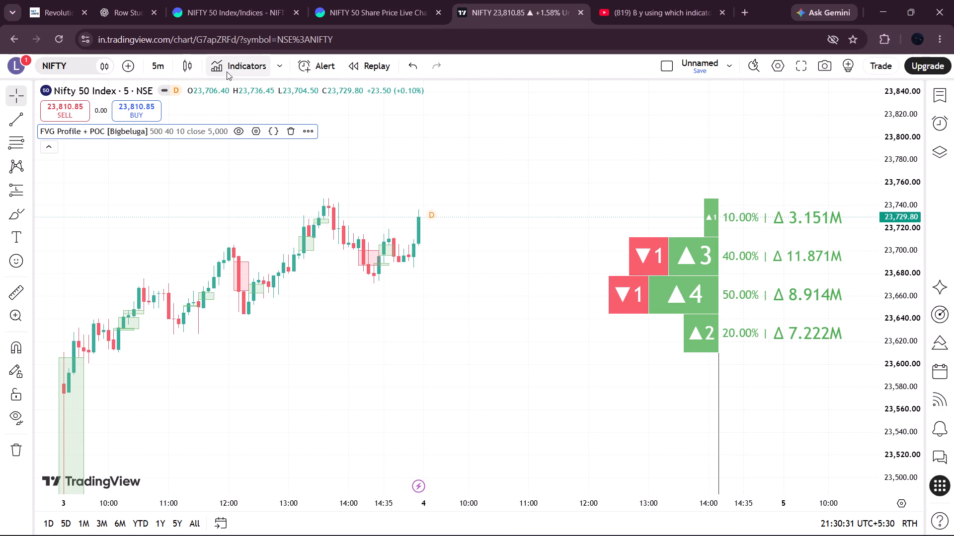
{"action": "left_click", "coordinate": [227, 71]}
{"action": "scroll", "coordinate": [547, 325], "scroll_direction": "down", "scroll_amount": 5}
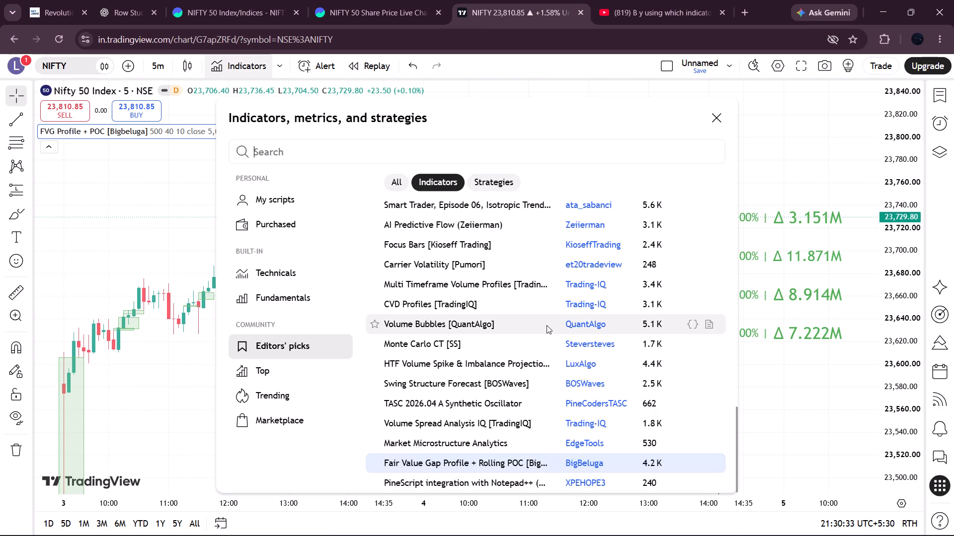
{"action": "scroll", "coordinate": [547, 325], "scroll_direction": "down", "scroll_amount": 1}
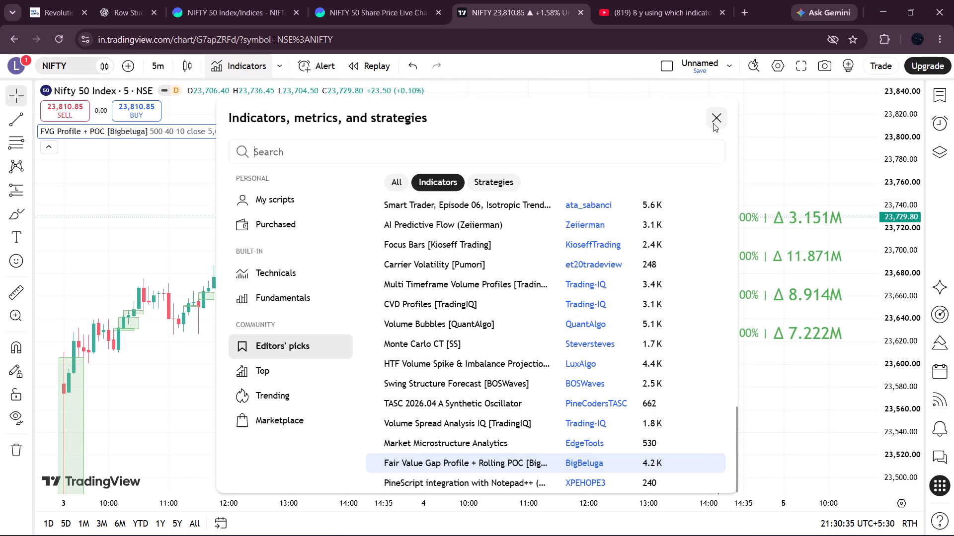
{"action": "left_click", "coordinate": [713, 123]}
Close the TradingView chart tab and go to the YouTube search results about indicators.
{"action": "left_click", "coordinate": [581, 9]}
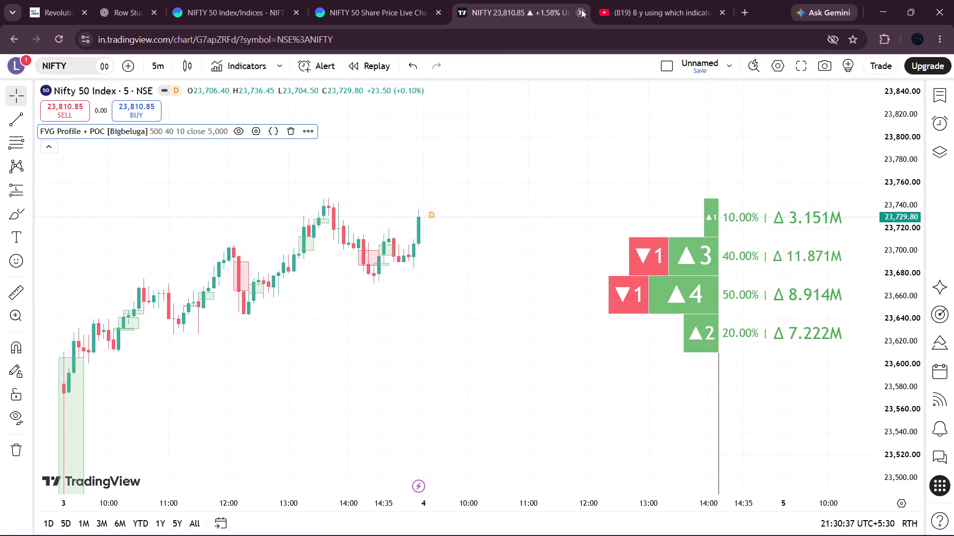
{"action": "left_click", "coordinate": [531, 122]}
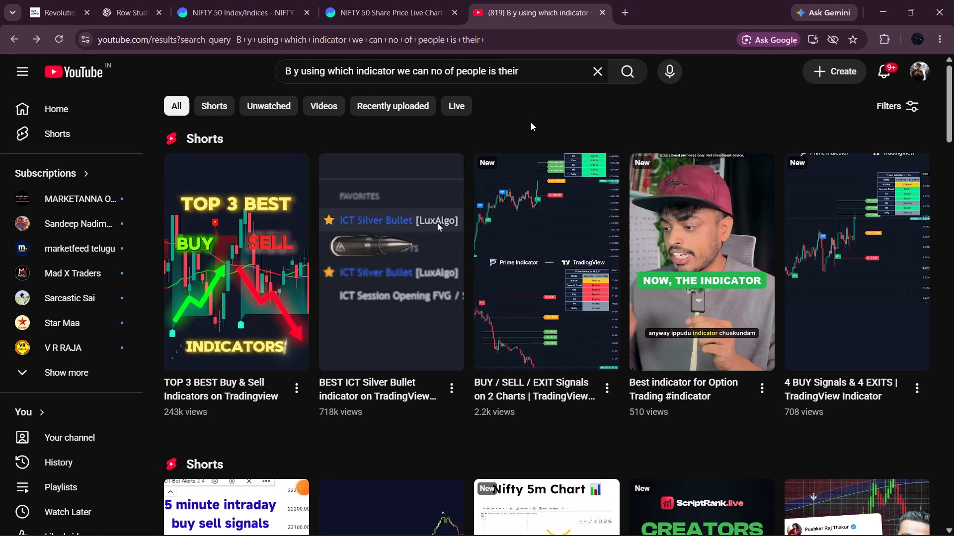
Close the YouTube tab with the indicator search results.
{"action": "left_click", "coordinate": [602, 12]}
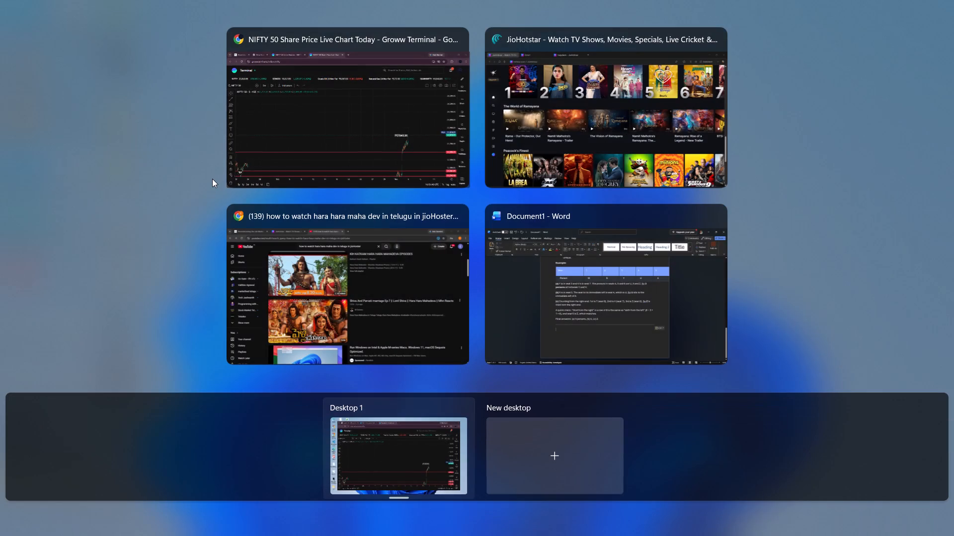
Switch to the JioHotstar window in Comet and play Bigg Boss S10 E59 from the home page's Continue Watching row.
{"action": "left_click", "coordinate": [553, 120]}
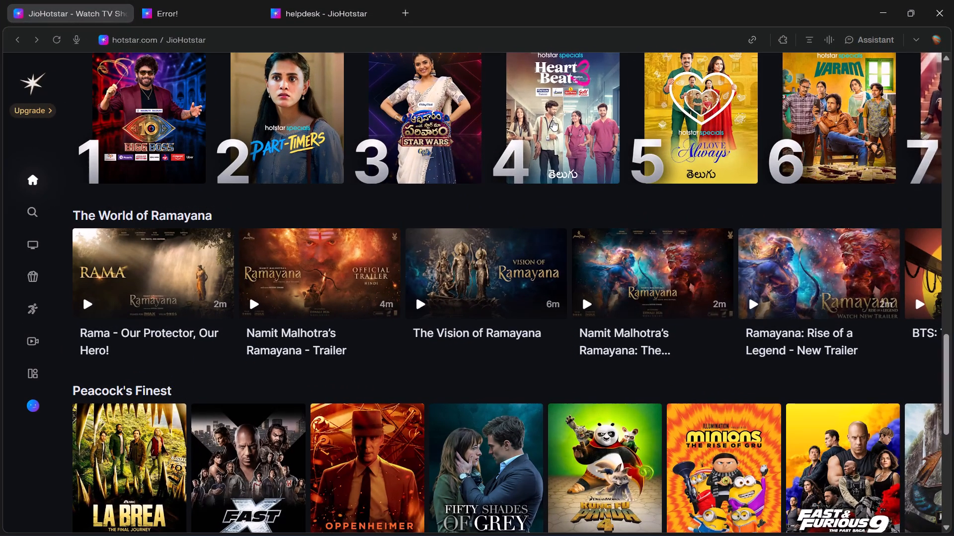
{"action": "left_click", "coordinate": [36, 181]}
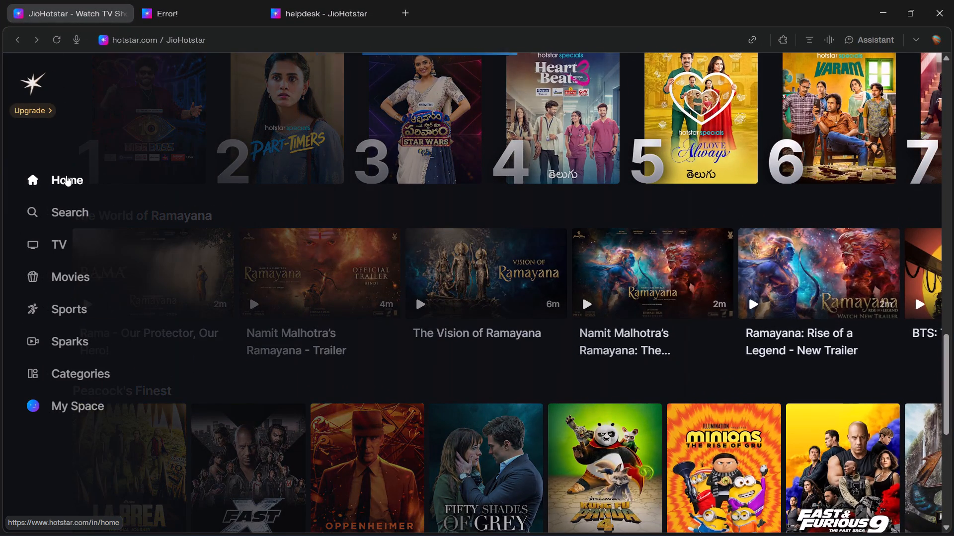
{"action": "scroll", "coordinate": [178, 302], "scroll_direction": "down", "scroll_amount": 4}
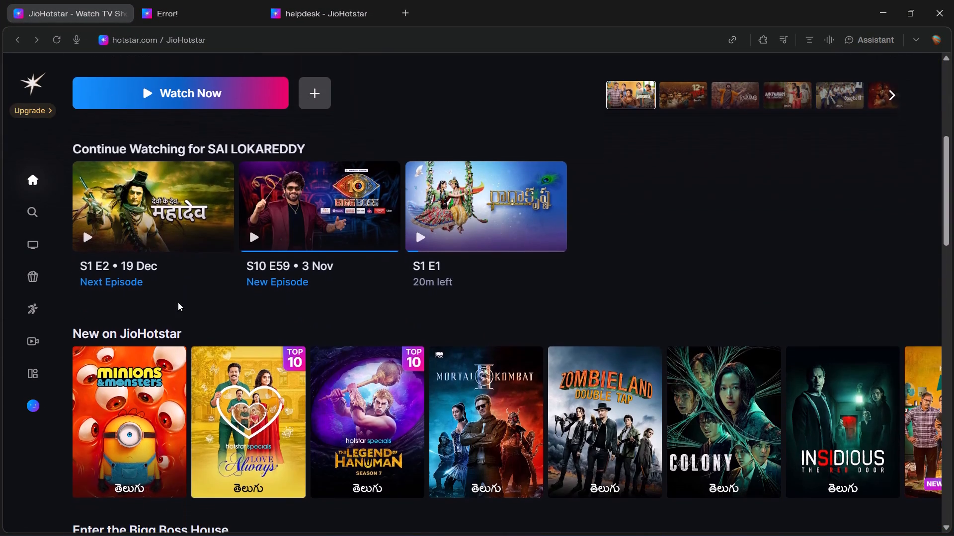
{"action": "scroll", "coordinate": [178, 302], "scroll_direction": "down", "scroll_amount": 1}
{"action": "left_click", "coordinate": [302, 213]}
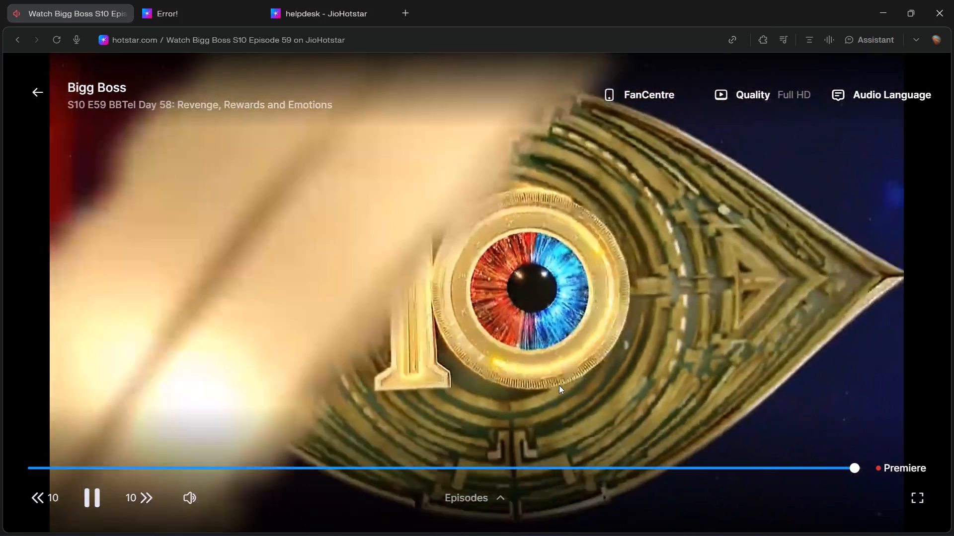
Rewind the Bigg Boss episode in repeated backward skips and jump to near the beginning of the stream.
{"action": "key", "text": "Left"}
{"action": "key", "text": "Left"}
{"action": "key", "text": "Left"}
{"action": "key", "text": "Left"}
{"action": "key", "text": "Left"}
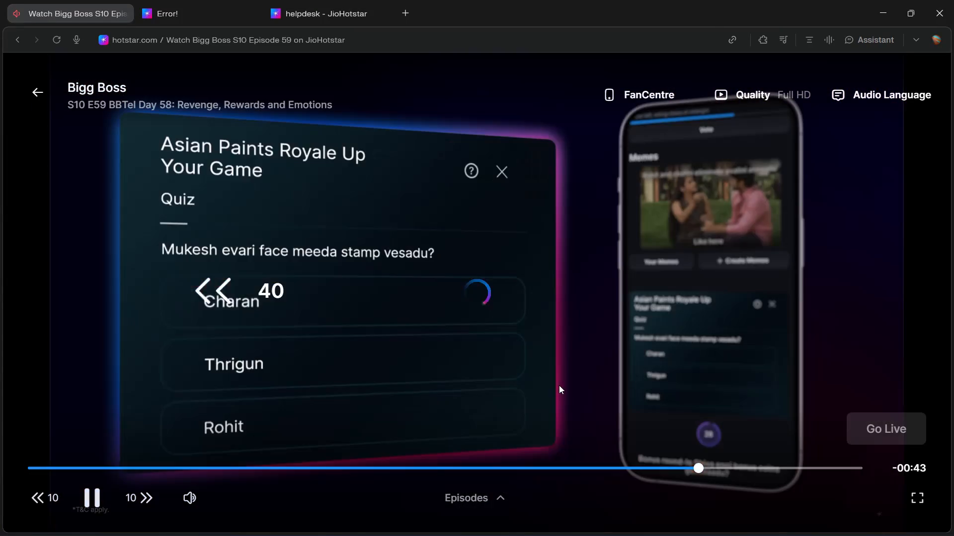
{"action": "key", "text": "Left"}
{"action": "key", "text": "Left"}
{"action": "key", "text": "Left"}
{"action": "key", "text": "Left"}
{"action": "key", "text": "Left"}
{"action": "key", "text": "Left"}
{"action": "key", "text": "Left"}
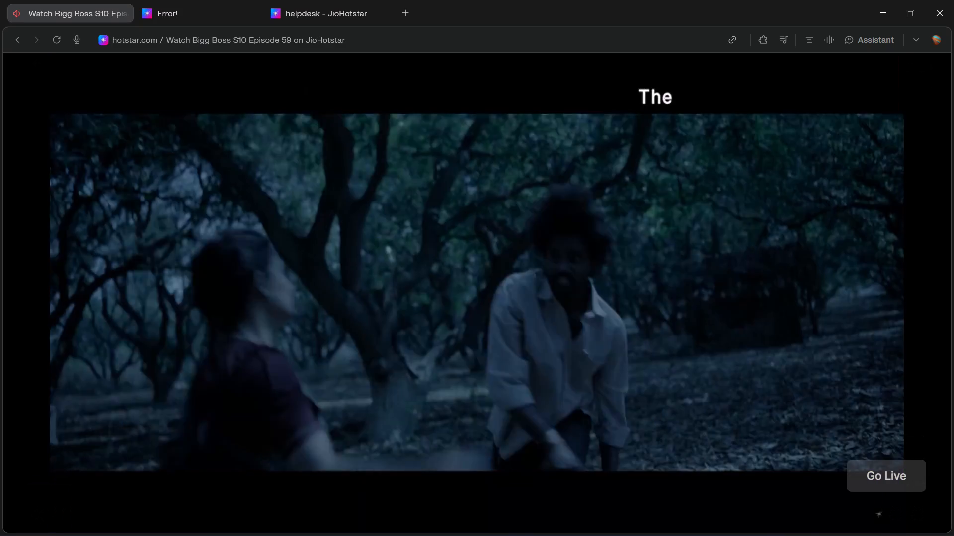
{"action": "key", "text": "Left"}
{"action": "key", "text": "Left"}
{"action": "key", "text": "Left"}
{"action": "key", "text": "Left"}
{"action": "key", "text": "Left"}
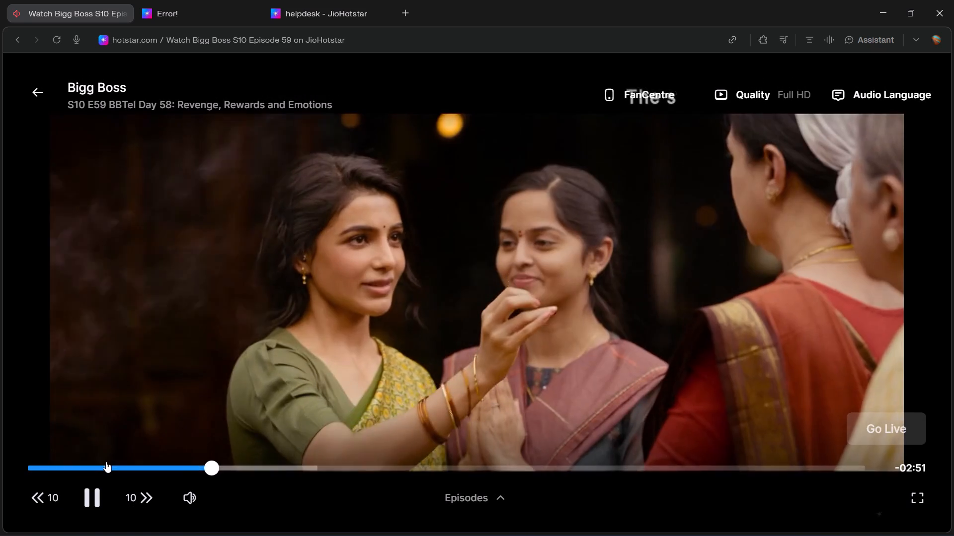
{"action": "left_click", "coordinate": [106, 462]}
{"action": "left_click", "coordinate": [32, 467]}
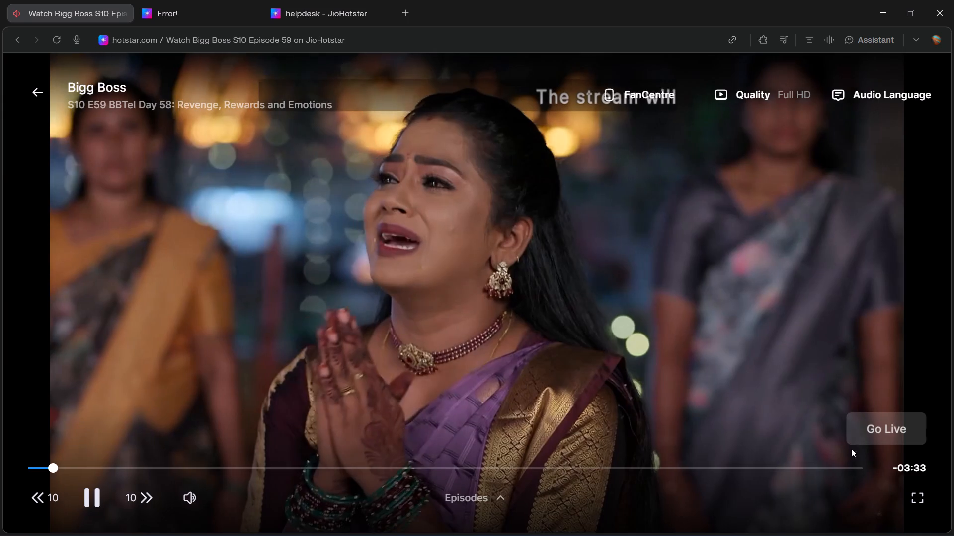
Jump the episode forward to near the live premiere point and skip further ahead while watching.
{"action": "left_click", "coordinate": [844, 463]}
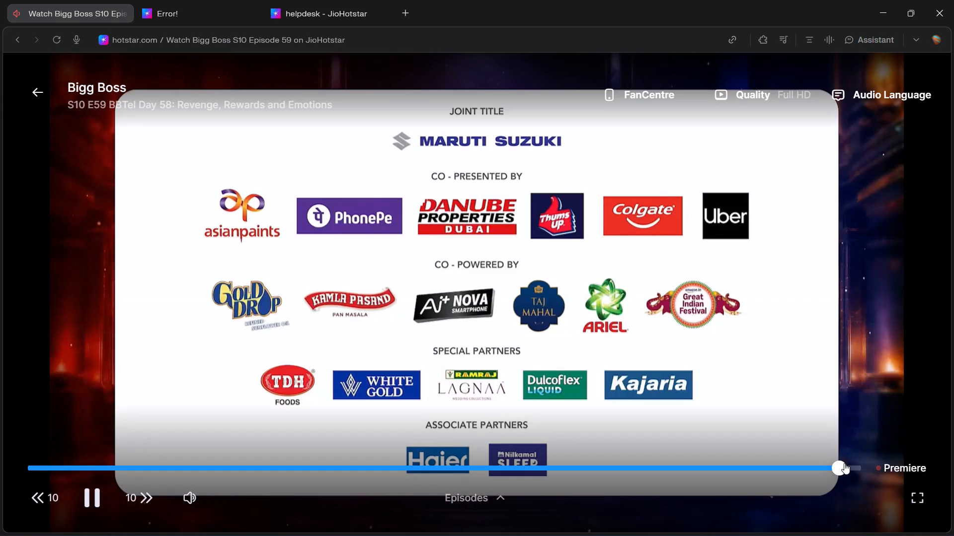
{"action": "key", "text": "Right"}
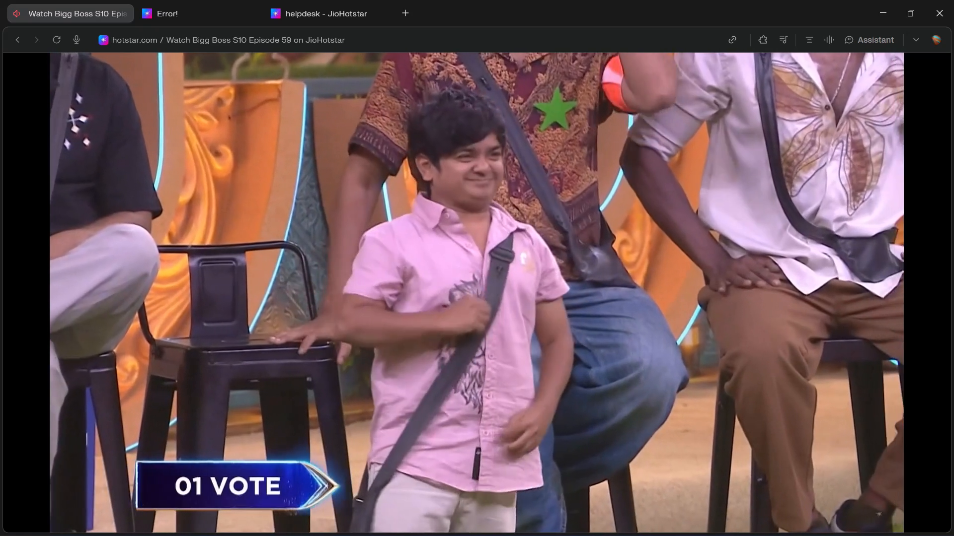
{"action": "key", "text": "Right"}
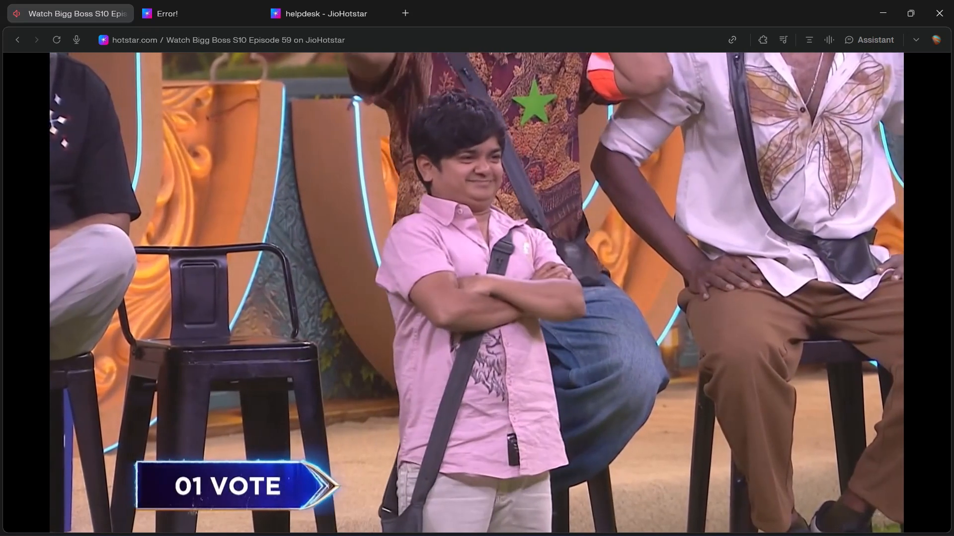
{"action": "key", "text": "Right"}
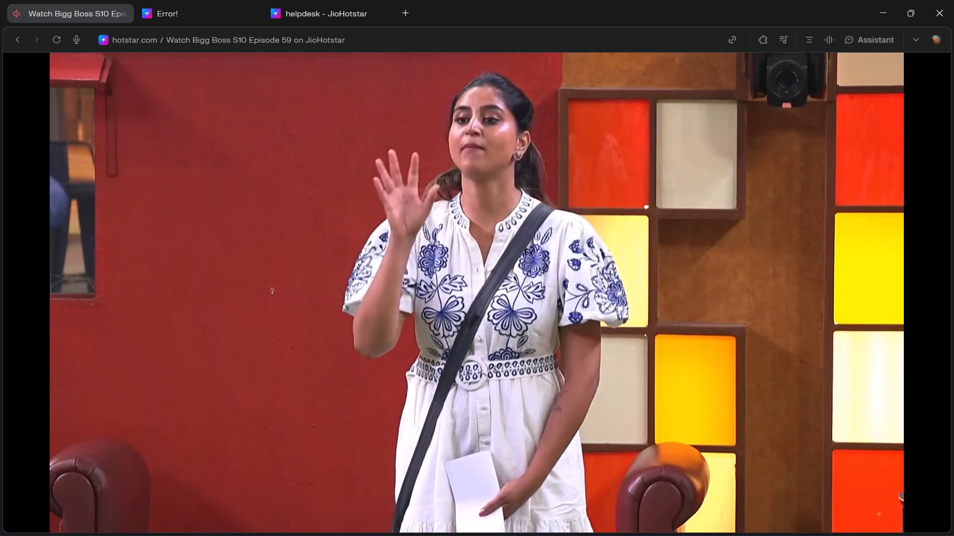